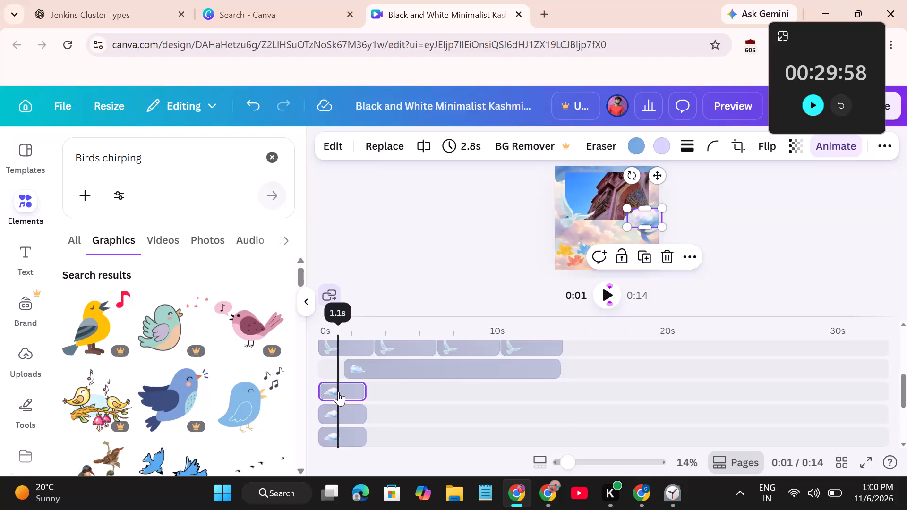
Duplicate the selected 2.8-second cloud clip three more times at the start of the timeline.
{"action": "right_click", "coordinate": [338, 391]}
{"action": "left_click", "coordinate": [383, 174]}
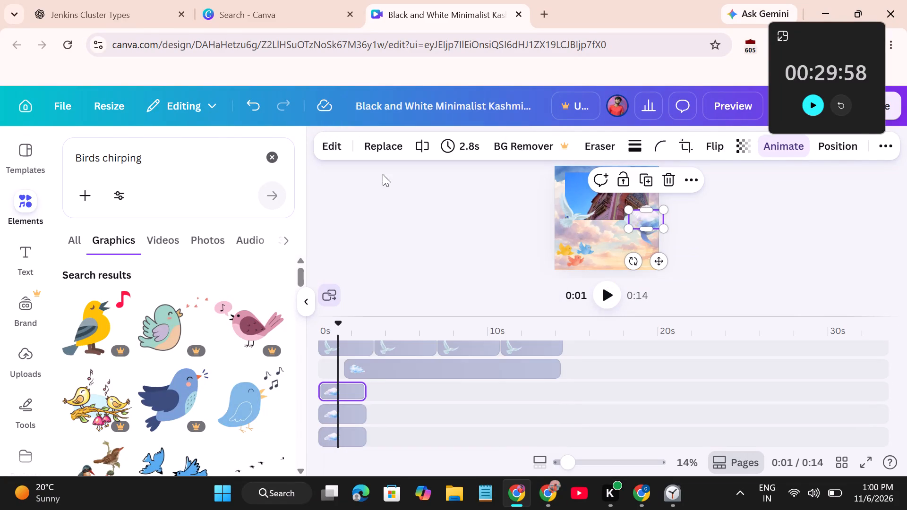
{"action": "right_click", "coordinate": [346, 393]}
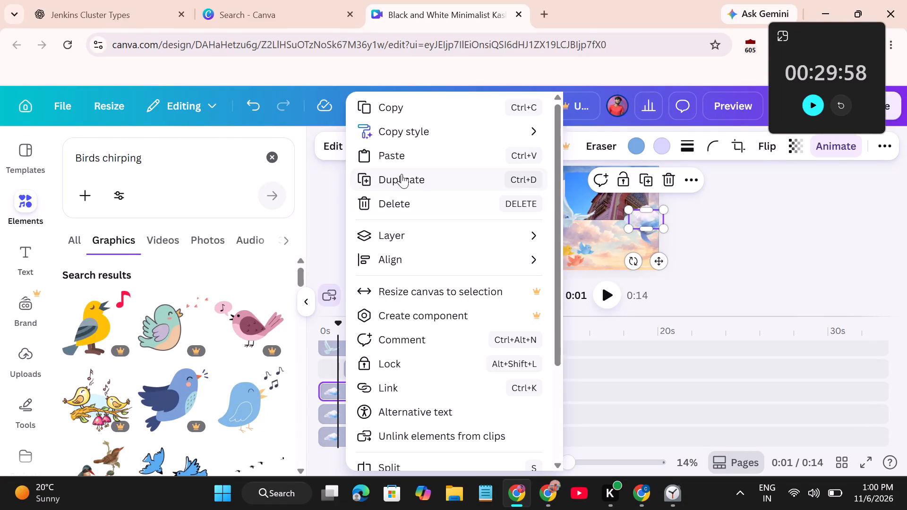
{"action": "left_click", "coordinate": [411, 175]}
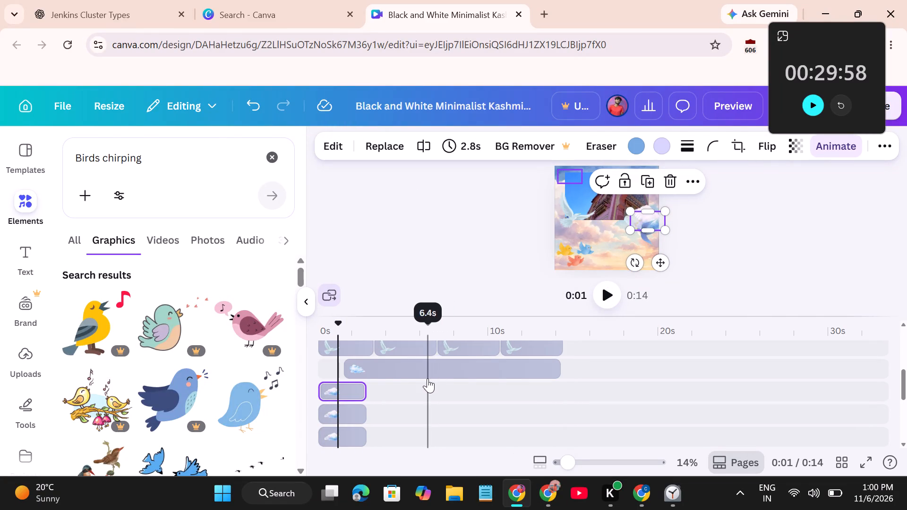
{"action": "right_click", "coordinate": [338, 387]}
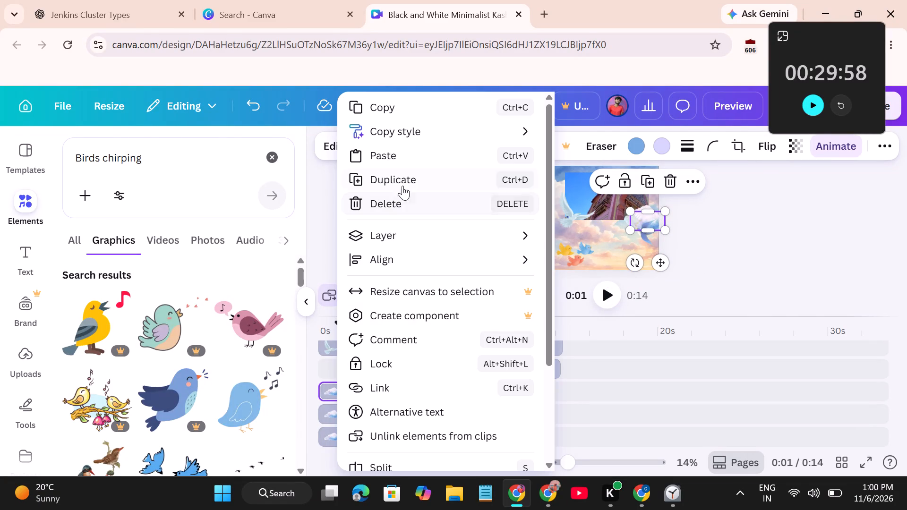
{"action": "left_click", "coordinate": [405, 180]}
Line up four of the cloud copies end to end after the first cloud clip on one track, filling it to about 14 seconds.
{"action": "scroll", "coordinate": [413, 398], "scroll_direction": "down", "scroll_amount": 1}
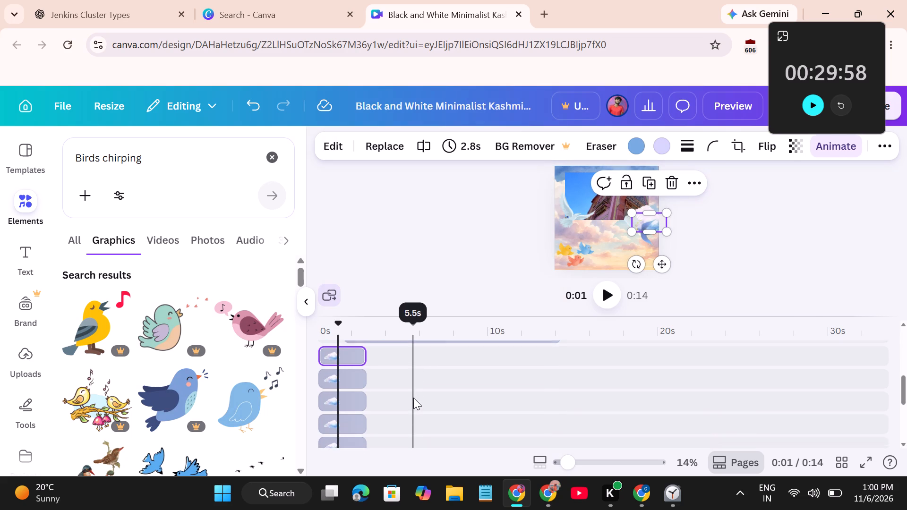
{"action": "scroll", "coordinate": [413, 398], "scroll_direction": "down", "scroll_amount": 2}
{"action": "scroll", "coordinate": [413, 398], "scroll_direction": "up", "scroll_amount": 1}
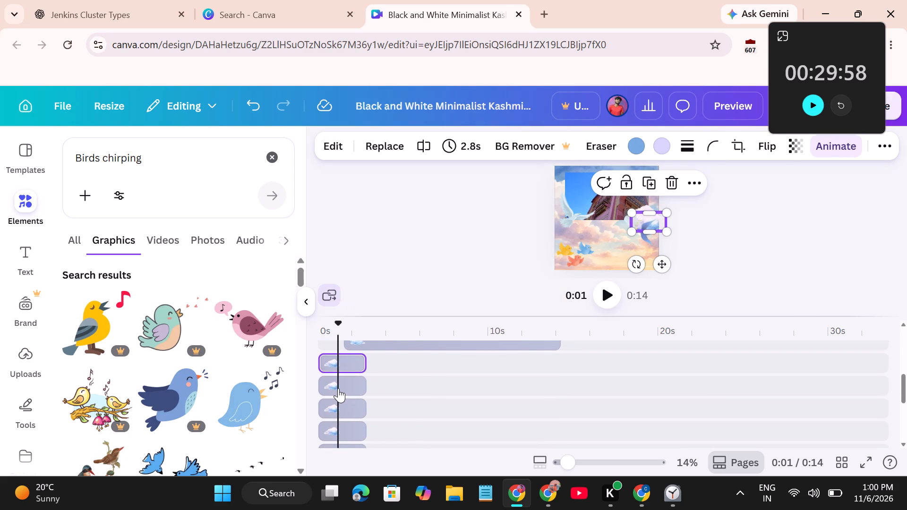
{"action": "left_click_drag", "start_coordinate": [338, 388], "coordinate": [387, 365]}
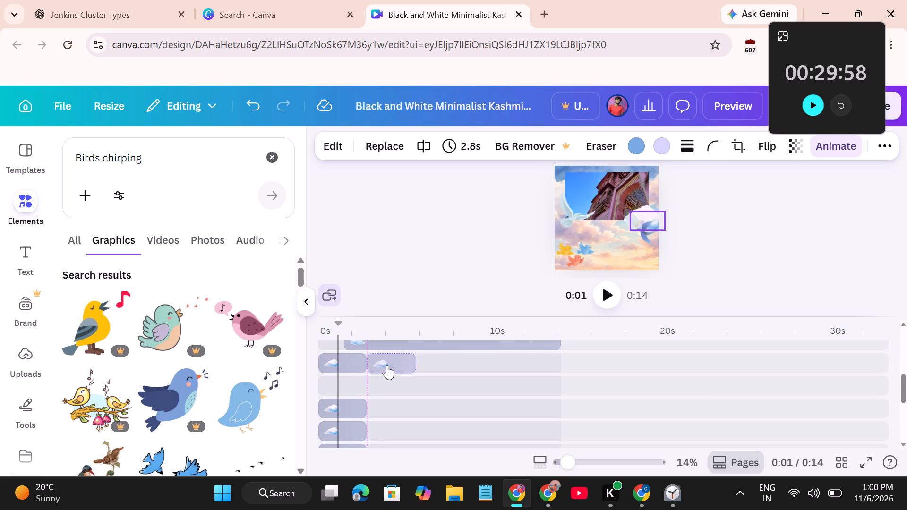
{"action": "left_click_drag", "start_coordinate": [342, 384], "coordinate": [433, 356]}
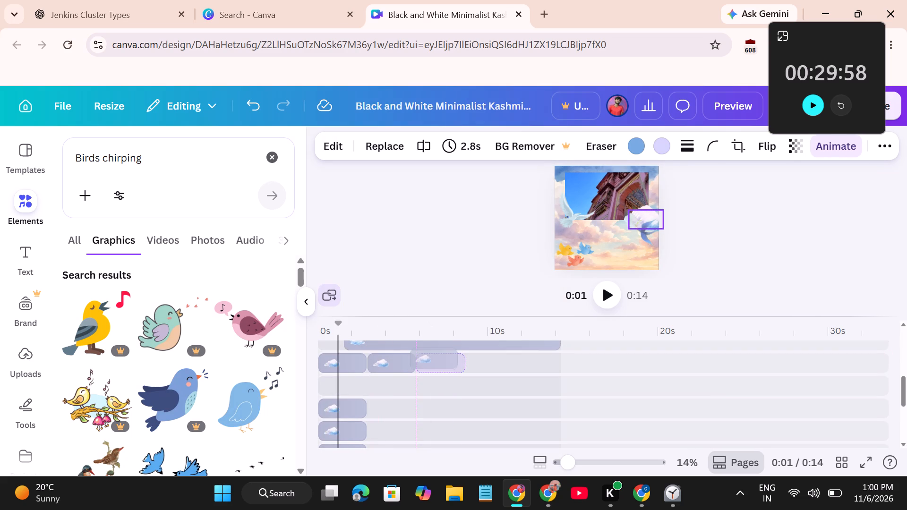
{"action": "left_click_drag", "start_coordinate": [433, 356], "coordinate": [436, 357]}
{"action": "left_click_drag", "start_coordinate": [331, 384], "coordinate": [385, 378]}
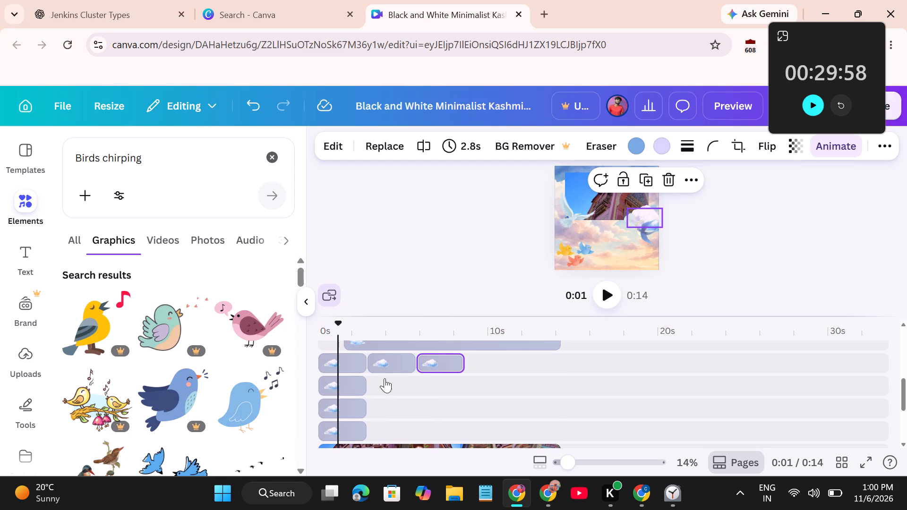
{"action": "left_click_drag", "start_coordinate": [385, 378], "coordinate": [482, 357]}
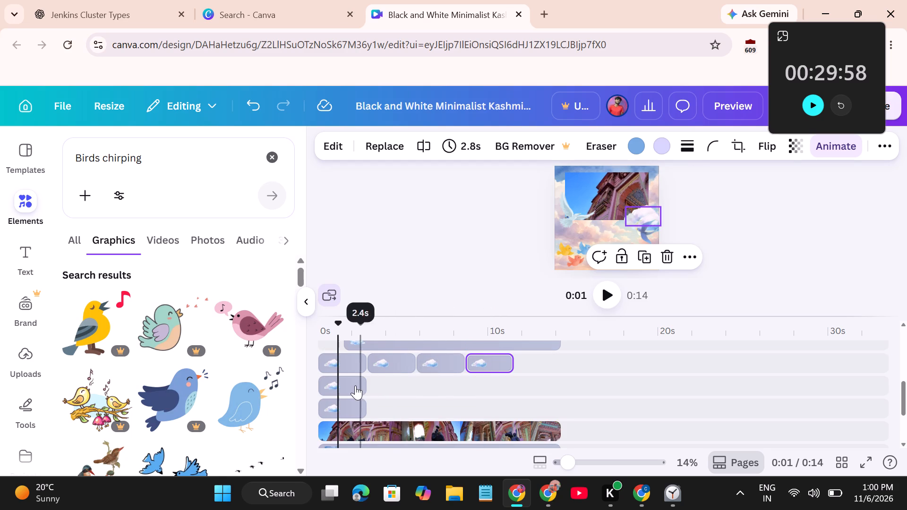
{"action": "left_click_drag", "start_coordinate": [345, 385], "coordinate": [540, 360]}
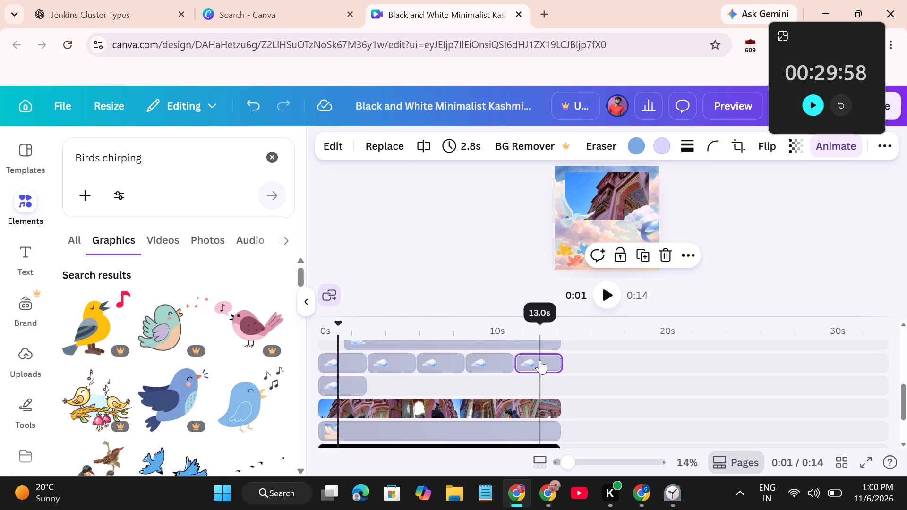
Delete the leftover cloud copy on the track below the row of five cloud clips.
{"action": "left_click", "coordinate": [343, 388]}
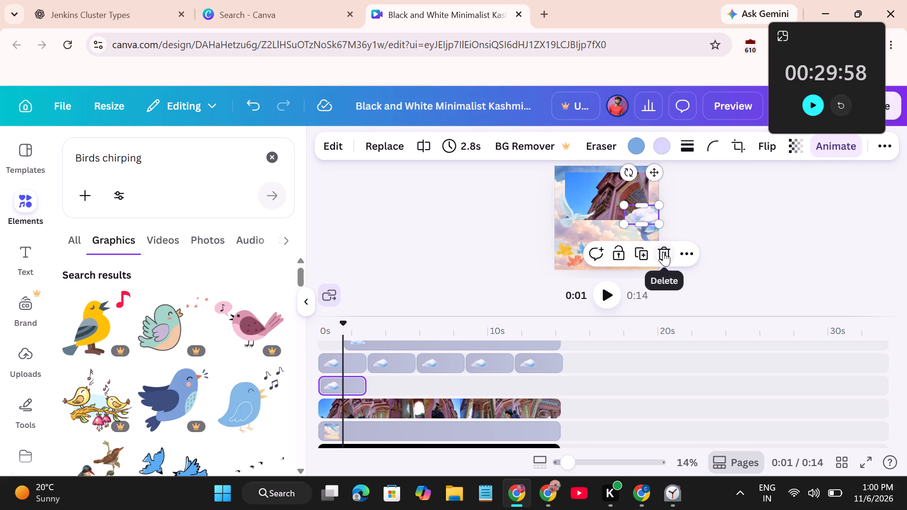
{"action": "left_click", "coordinate": [663, 252]}
Move the second clip's cloud inward from the page's right edge to the lower right part of the photo, and open its animation settings.
{"action": "left_click", "coordinate": [347, 365]}
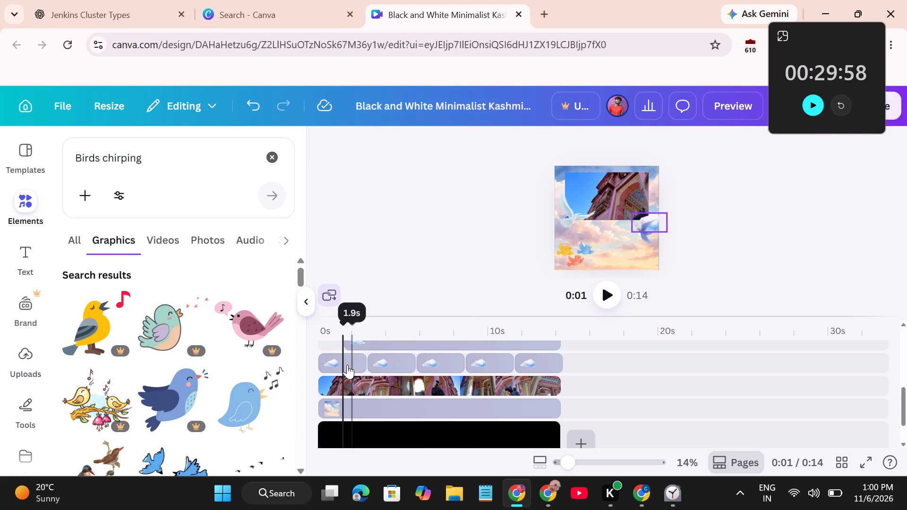
{"action": "left_click", "coordinate": [395, 358]}
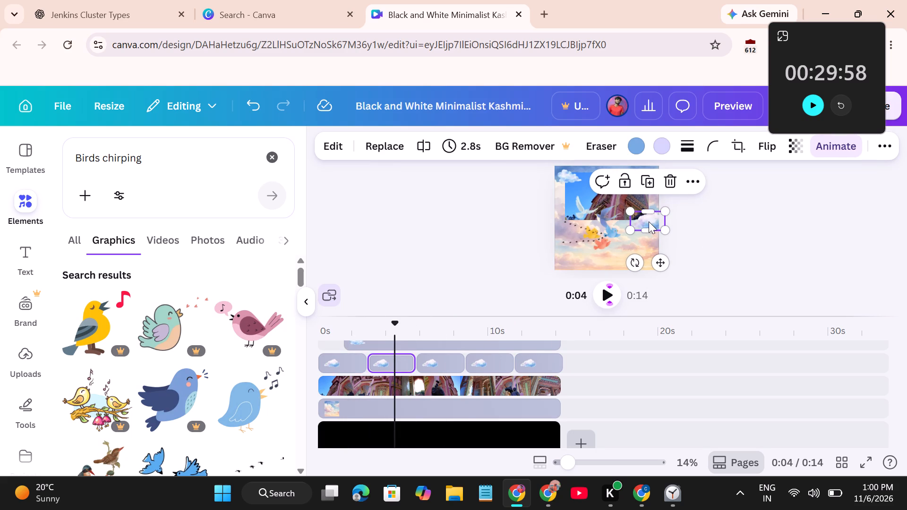
{"action": "left_click_drag", "start_coordinate": [649, 221], "coordinate": [626, 222]}
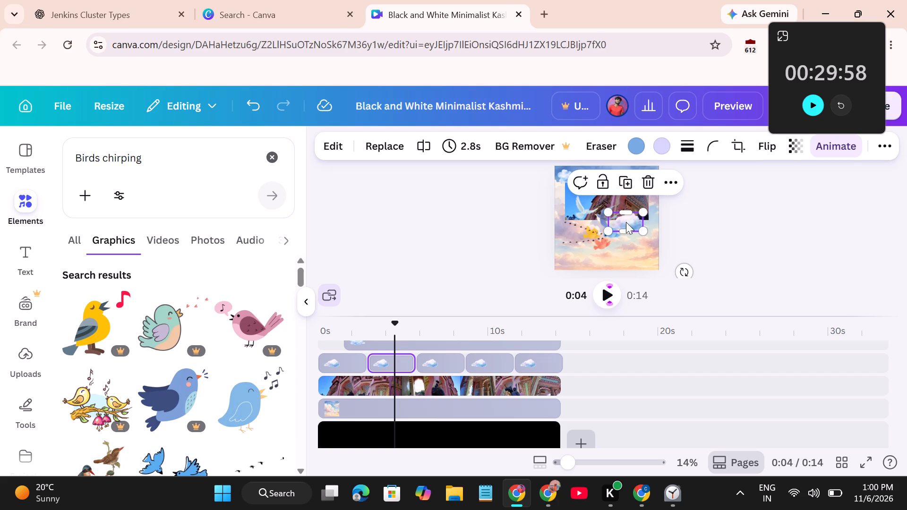
{"action": "left_click", "coordinate": [843, 147]}
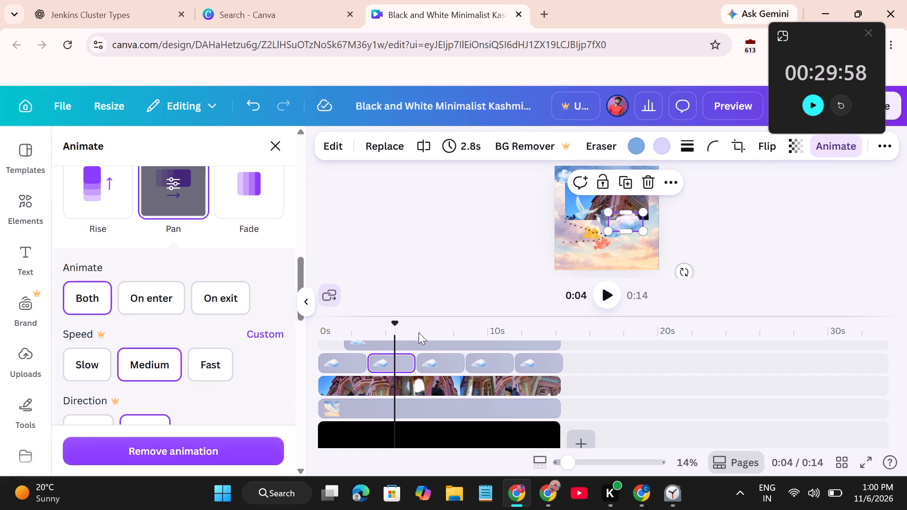
Move the third clip's cloud further left on the page, over the lower left part of the photo.
{"action": "left_click", "coordinate": [446, 363]}
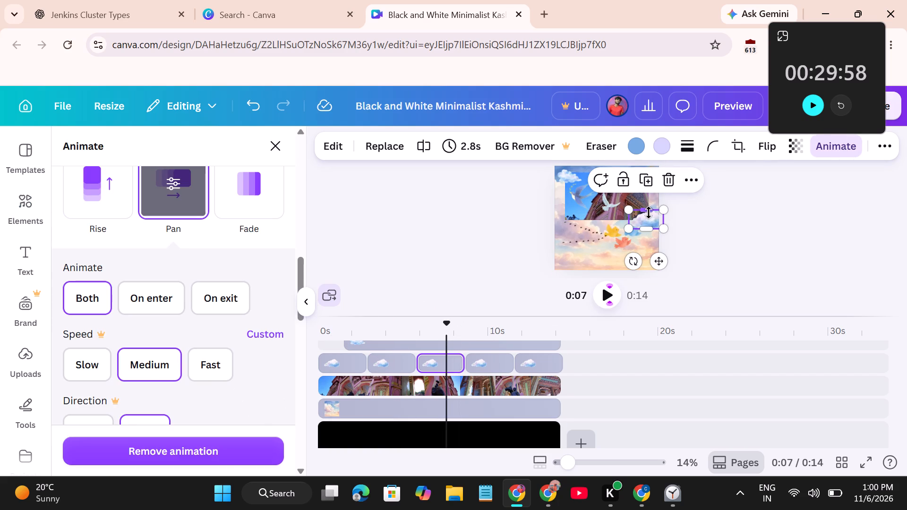
{"action": "left_click", "coordinate": [397, 358]}
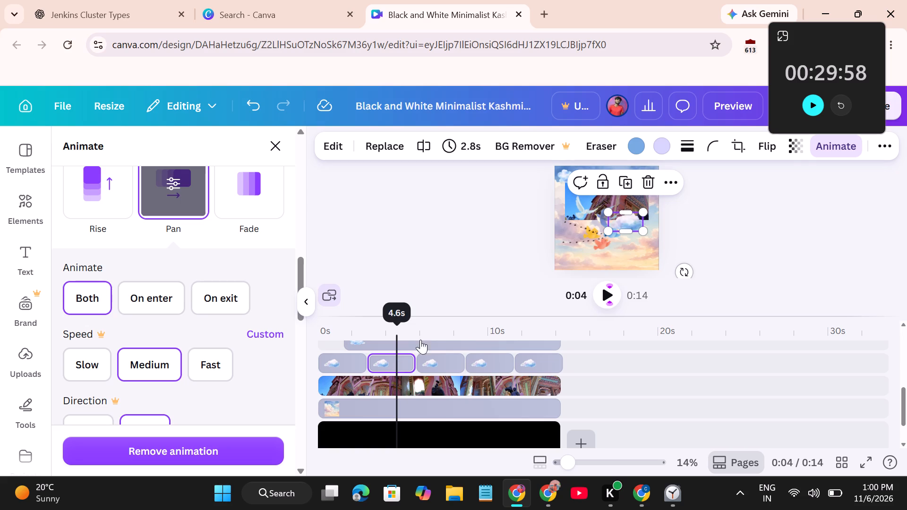
{"action": "left_click", "coordinate": [440, 364]}
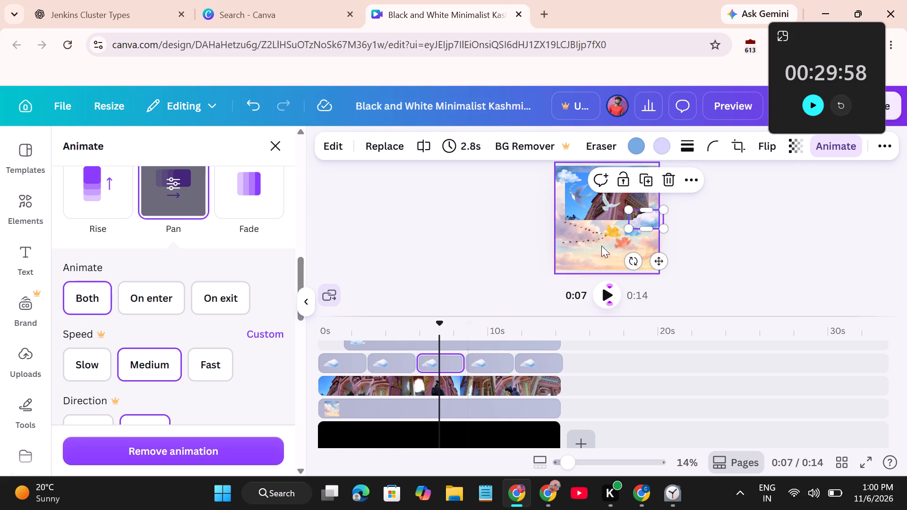
{"action": "left_click_drag", "start_coordinate": [649, 217], "coordinate": [626, 219]}
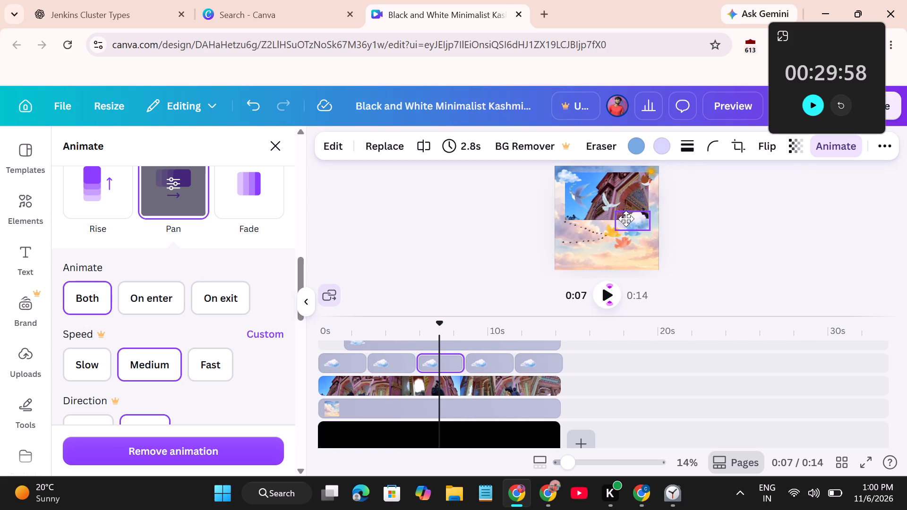
{"action": "left_click_drag", "start_coordinate": [626, 219], "coordinate": [597, 219]}
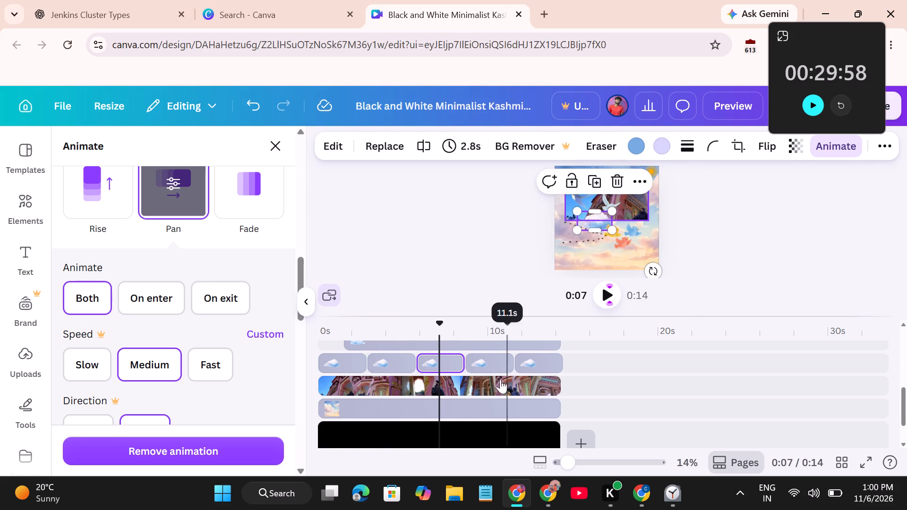
Move the fourth clip's cloud across to the page's left edge, level with the photo's bottom.
{"action": "left_click", "coordinate": [493, 362]}
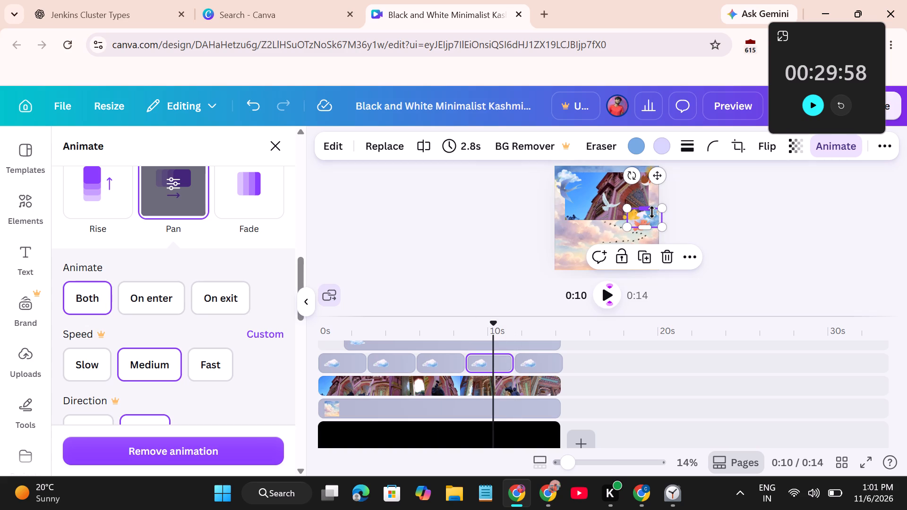
{"action": "left_click_drag", "start_coordinate": [651, 215], "coordinate": [581, 216]}
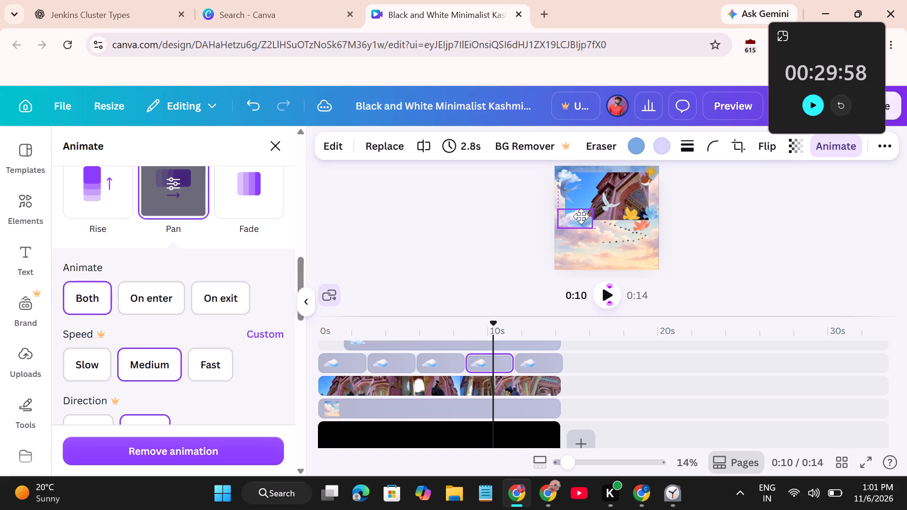
{"action": "left_click_drag", "start_coordinate": [581, 216], "coordinate": [575, 216]}
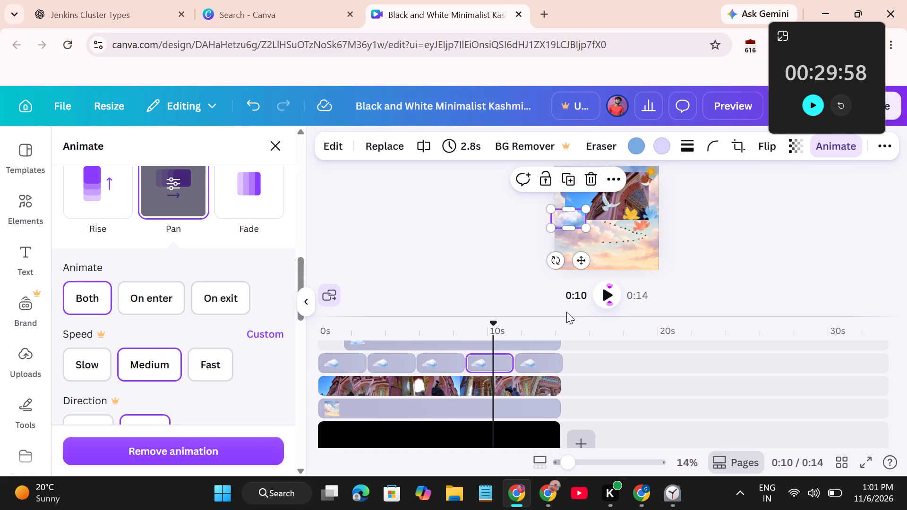
Move the fifth clip's cloud to the page's left edge, slightly higher than the fourth, overlapping the photo's left side.
{"action": "left_click", "coordinate": [535, 359]}
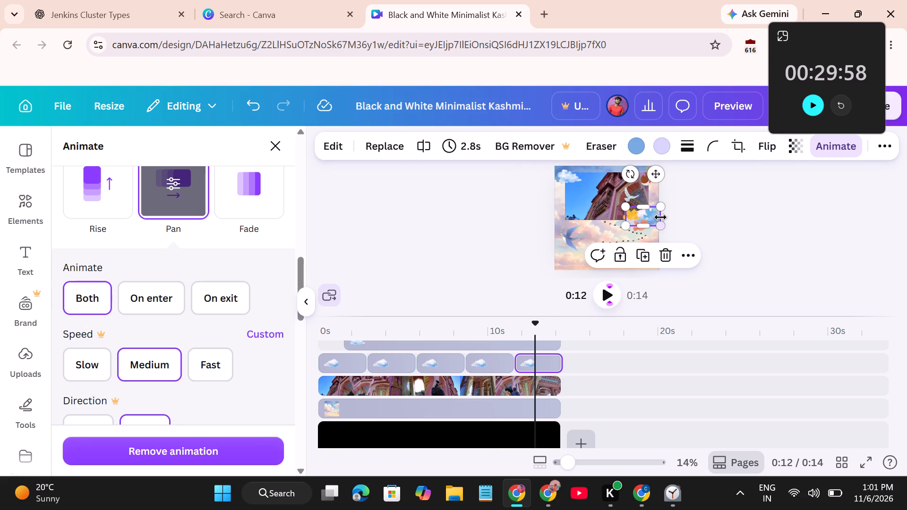
{"action": "left_click_drag", "start_coordinate": [650, 219], "coordinate": [567, 229]}
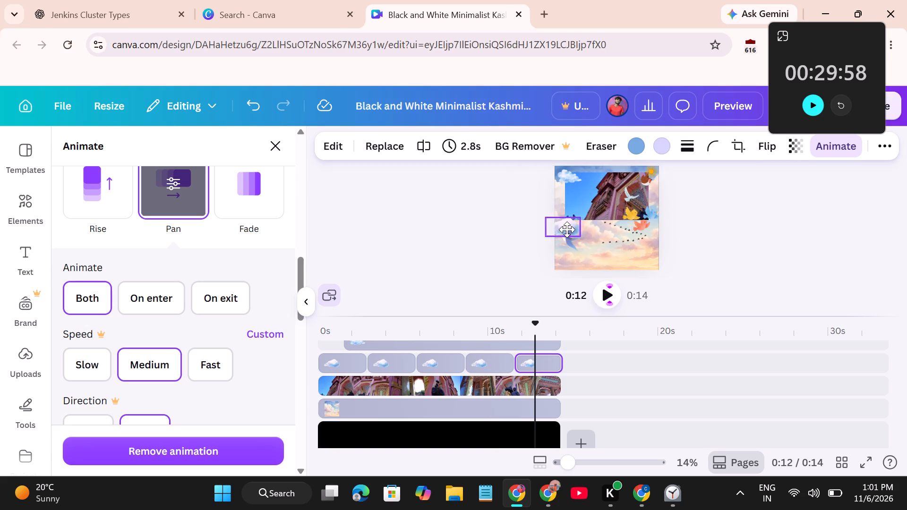
{"action": "left_click_drag", "start_coordinate": [567, 229], "coordinate": [569, 209]}
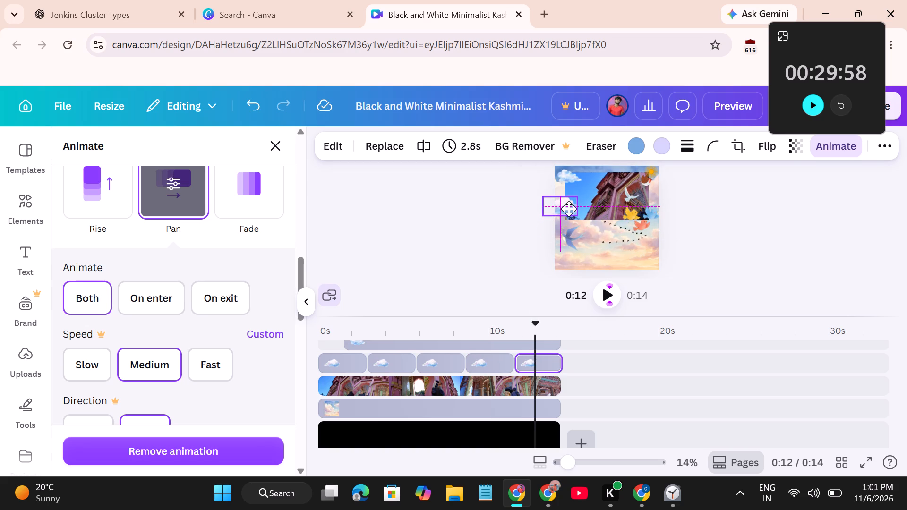
{"action": "left_click_drag", "start_coordinate": [569, 209], "coordinate": [581, 207]}
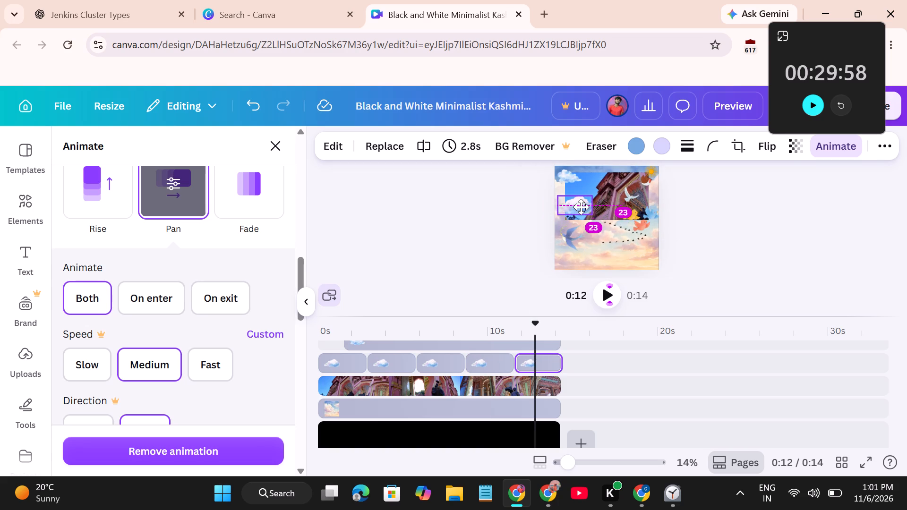
{"action": "left_click_drag", "start_coordinate": [581, 207], "coordinate": [580, 205]}
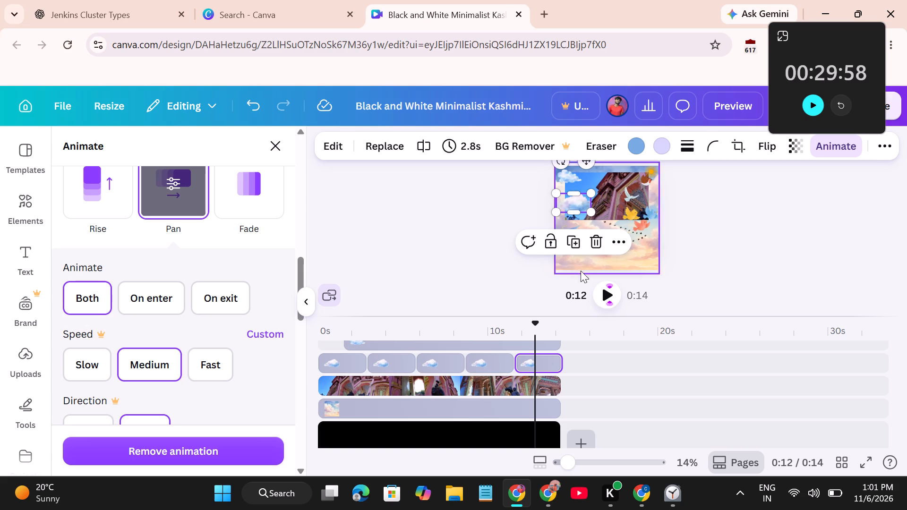
Examine the upper timeline tracks and preview the bird animations at about 5 and 7.7 seconds.
{"action": "scroll", "coordinate": [480, 357], "scroll_direction": "down", "scroll_amount": 1}
{"action": "scroll", "coordinate": [480, 357], "scroll_direction": "up", "scroll_amount": 3}
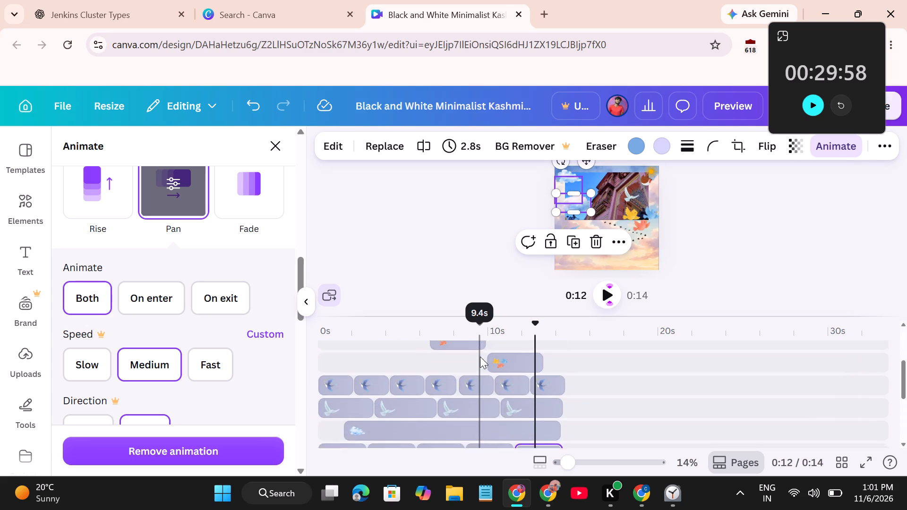
{"action": "scroll", "coordinate": [443, 377], "scroll_direction": "up", "scroll_amount": 2}
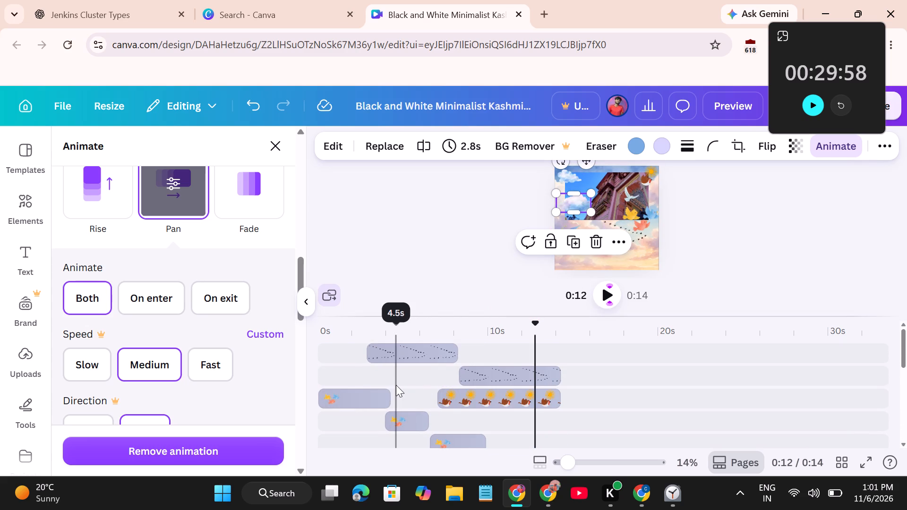
{"action": "scroll", "coordinate": [396, 385], "scroll_direction": "down", "scroll_amount": 1}
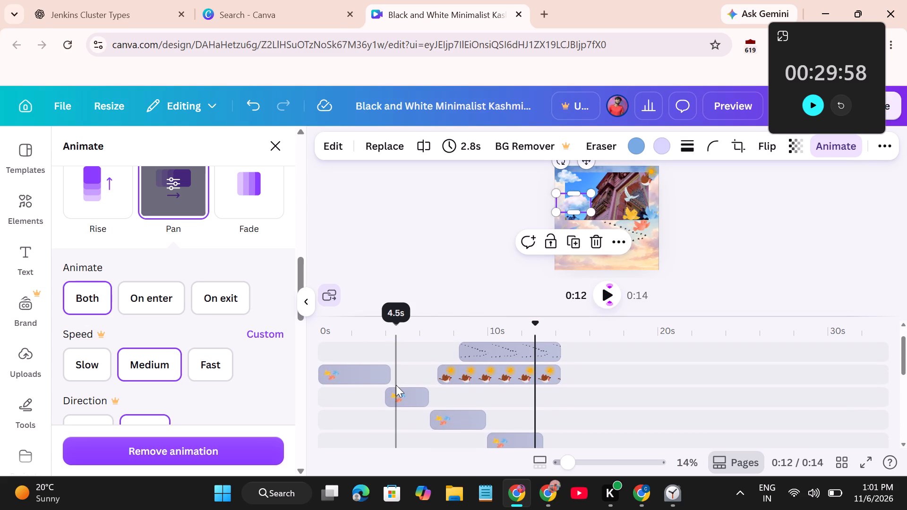
{"action": "scroll", "coordinate": [396, 385], "scroll_direction": "down", "scroll_amount": 1}
{"action": "left_click", "coordinate": [404, 371]}
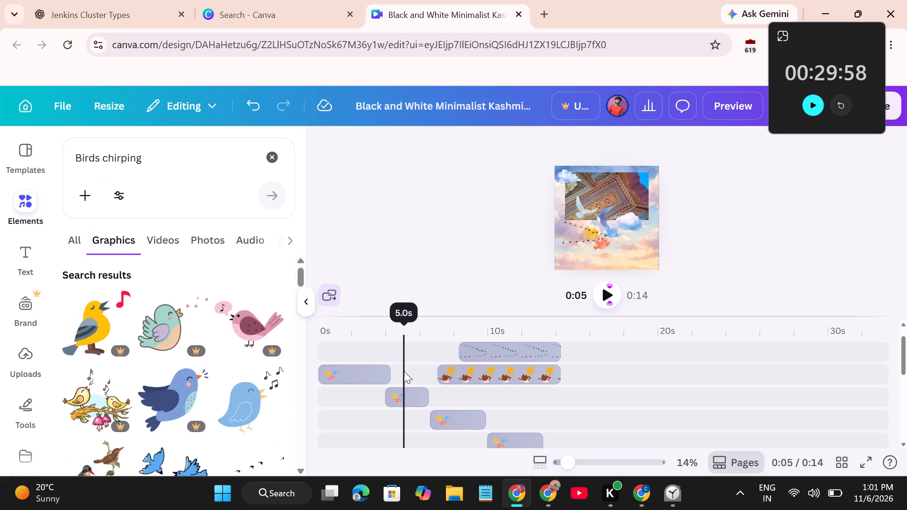
{"action": "left_click", "coordinate": [403, 396]}
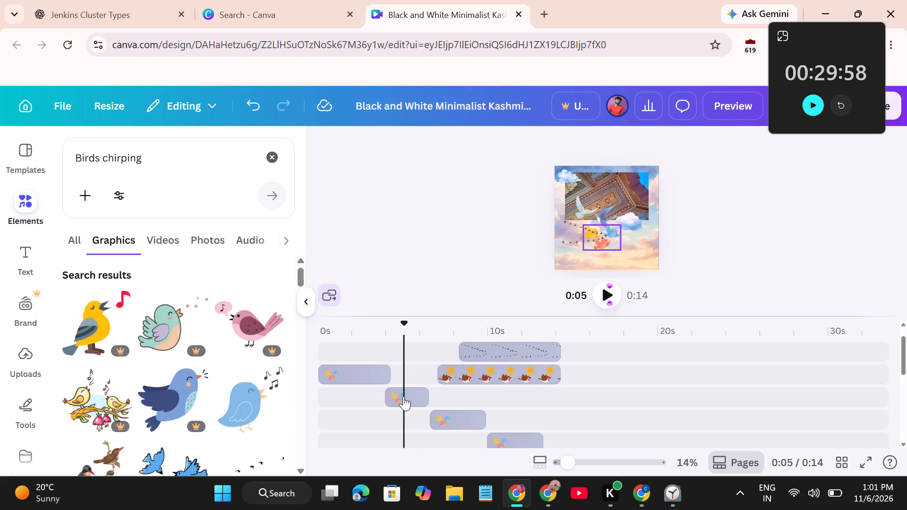
{"action": "left_click", "coordinate": [449, 395]}
{"action": "scroll", "coordinate": [449, 395], "scroll_direction": "up", "scroll_amount": 1}
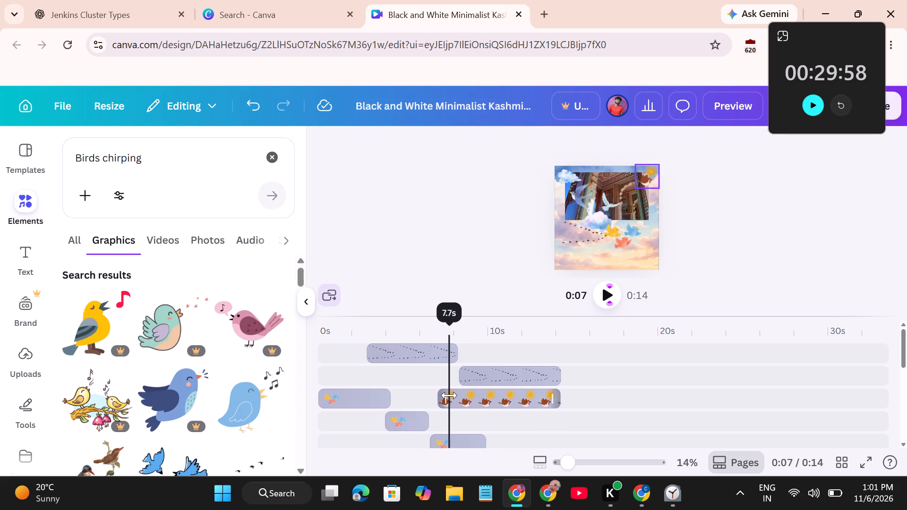
Duplicate the bird-and-sun clip and place the copy at 0 s on the same track, trimmed to end where the original begins.
{"action": "left_click", "coordinate": [476, 396]}
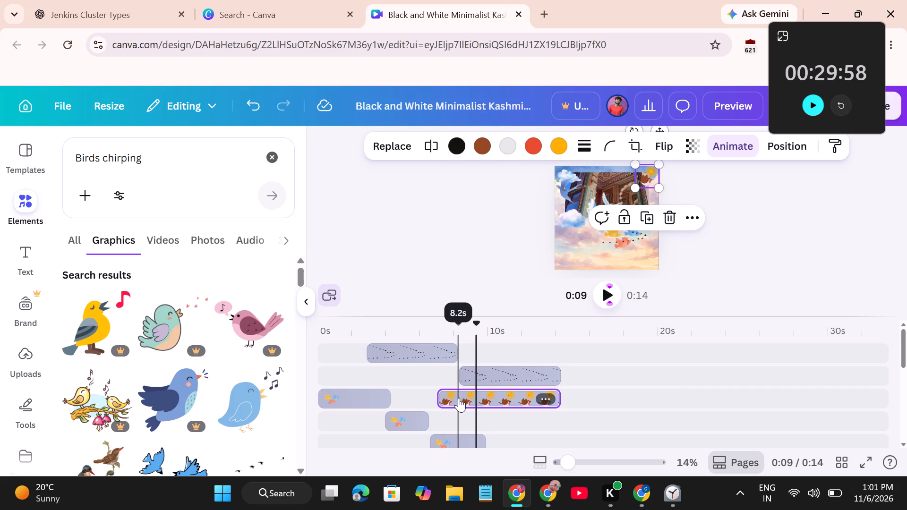
{"action": "right_click", "coordinate": [459, 398]}
{"action": "left_click", "coordinate": [508, 177]}
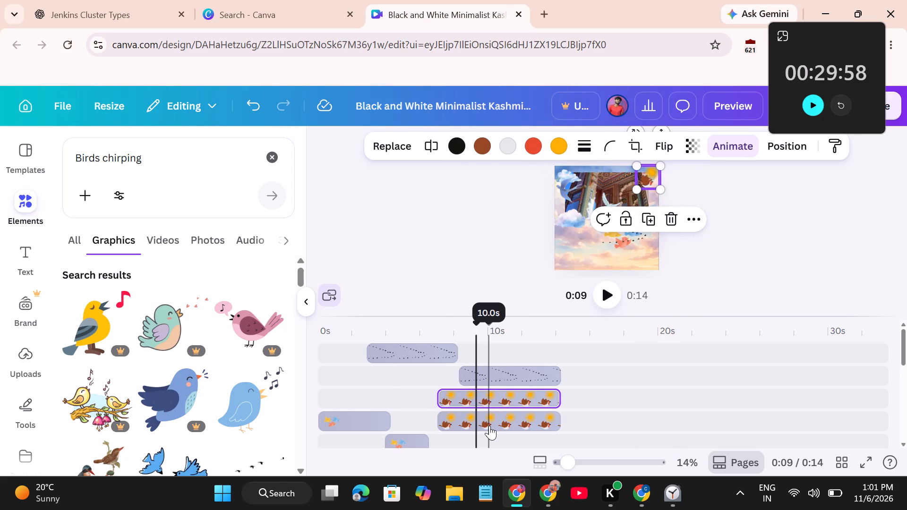
{"action": "left_click_drag", "start_coordinate": [489, 425], "coordinate": [366, 402]}
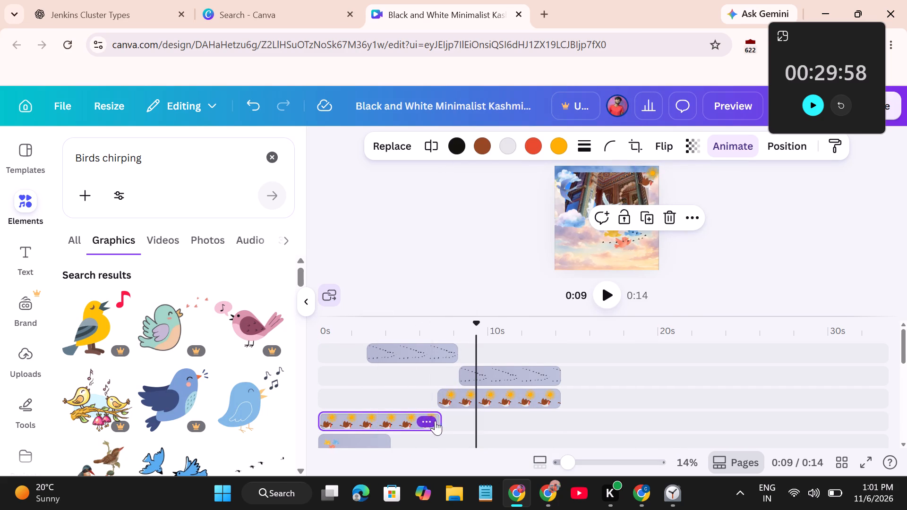
{"action": "left_click_drag", "start_coordinate": [438, 421], "coordinate": [433, 421]}
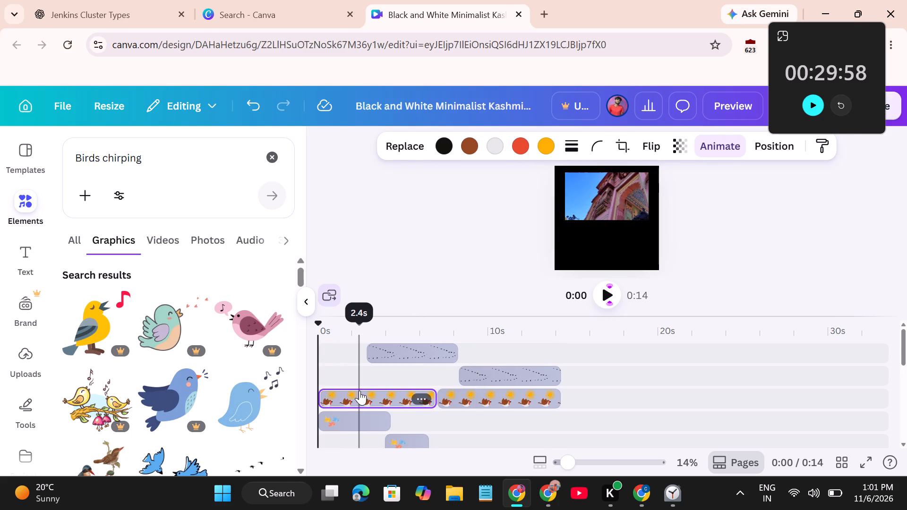
Split the copied bird-and-sun clip into three segments, cutting at 2.4 s and just before 5 s.
{"action": "left_click", "coordinate": [359, 391]}
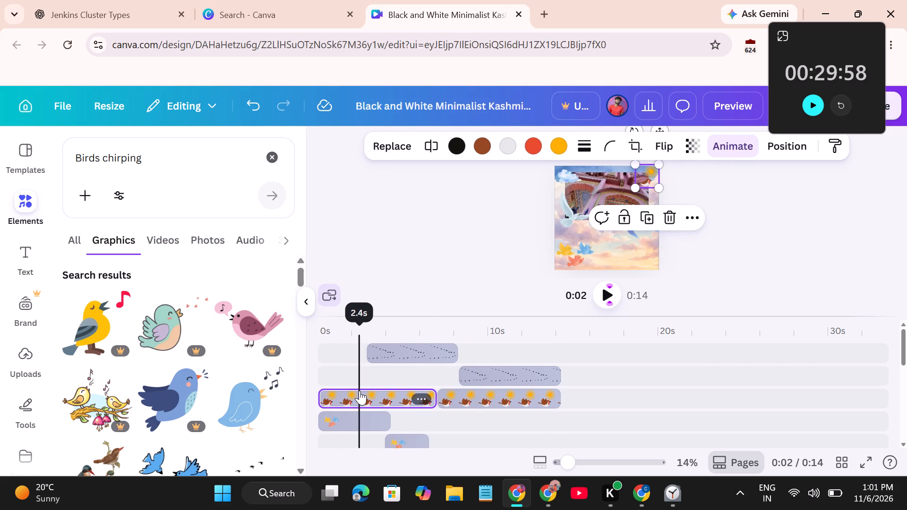
{"action": "left_click", "coordinate": [429, 149]}
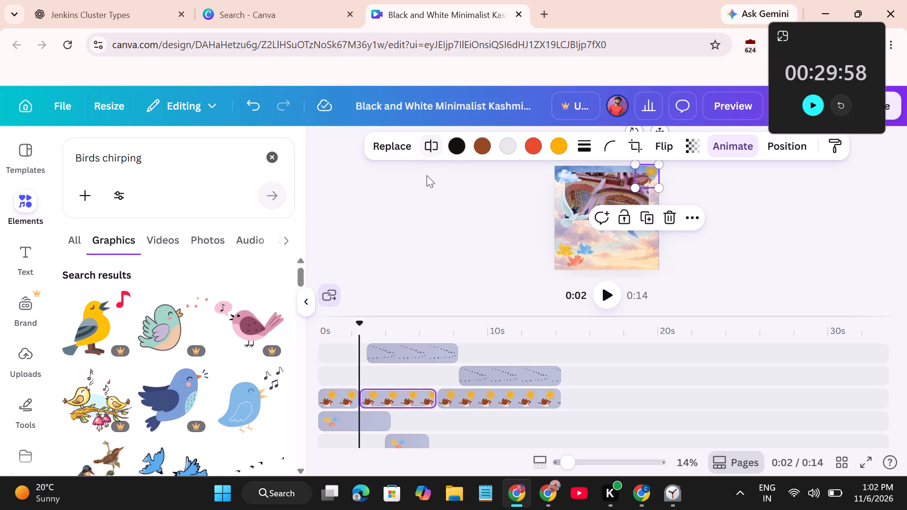
{"action": "left_click", "coordinate": [396, 376]}
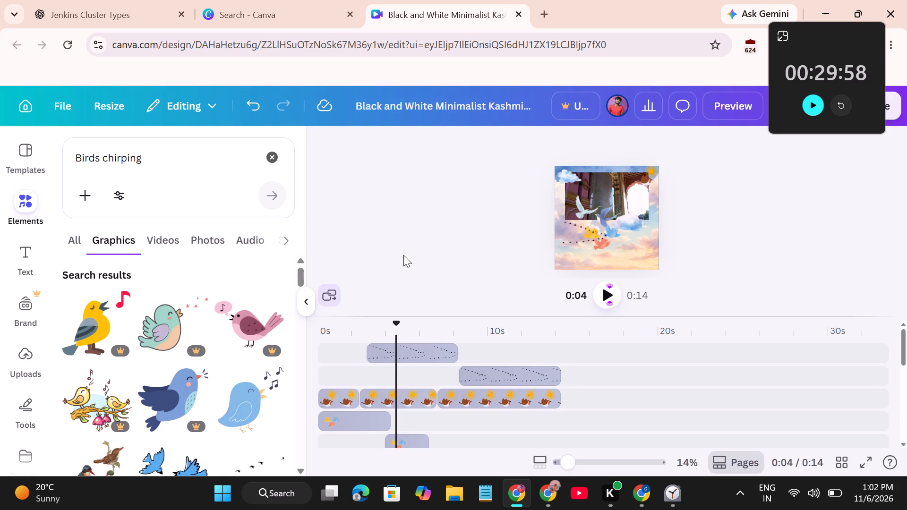
{"action": "left_click", "coordinate": [405, 402]}
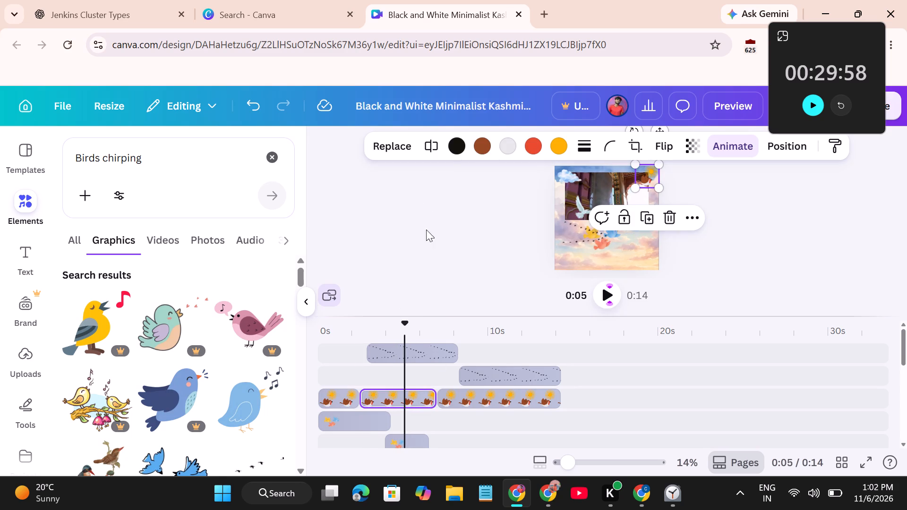
{"action": "left_click", "coordinate": [396, 373]}
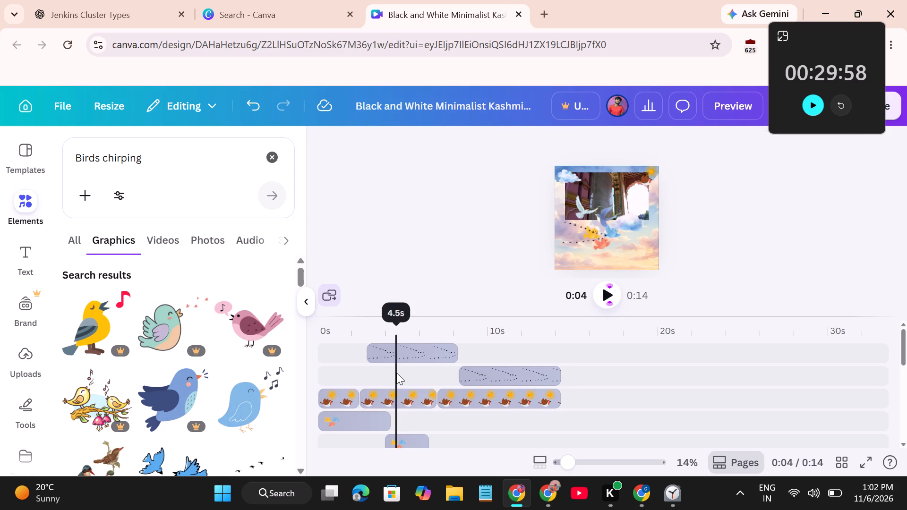
{"action": "left_click", "coordinate": [400, 397]}
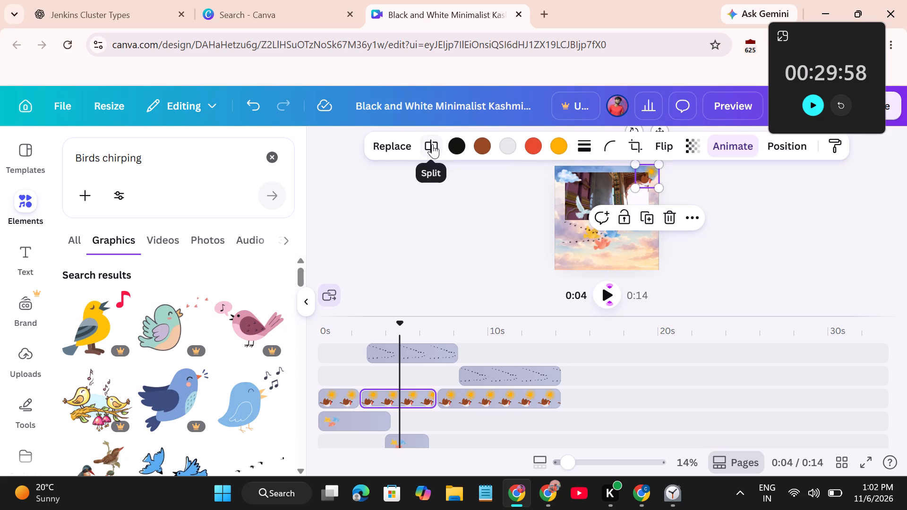
{"action": "left_click", "coordinate": [432, 144]}
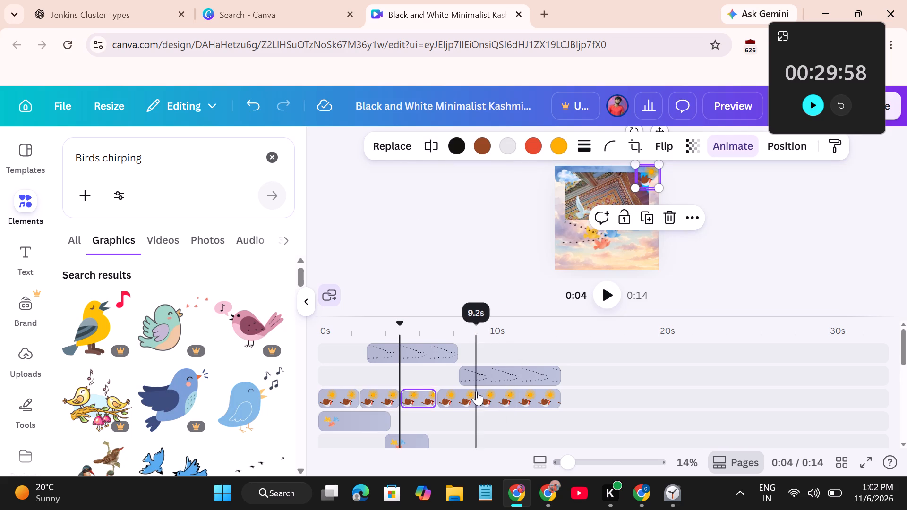
Split the original bird-and-sun clip into three segments, cutting at 9.2 s and about 11.6 s.
{"action": "left_click", "coordinate": [476, 387]}
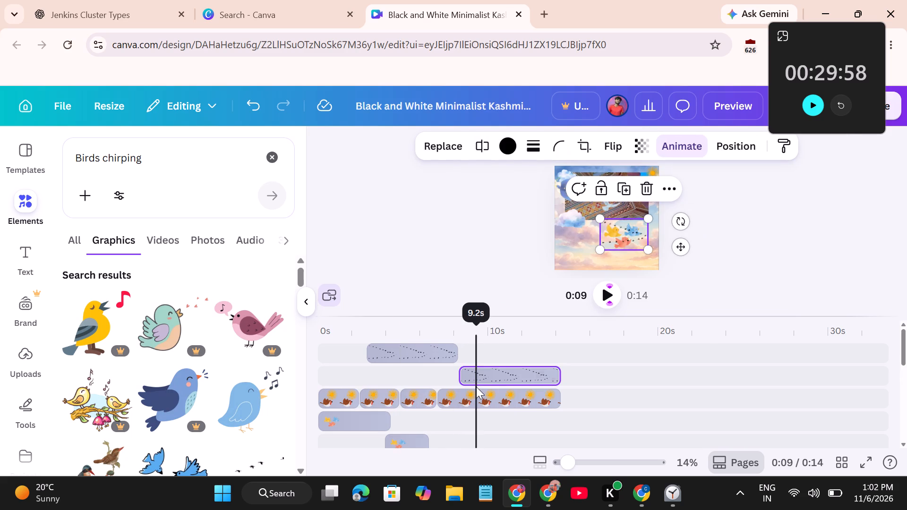
{"action": "left_click", "coordinate": [476, 396]}
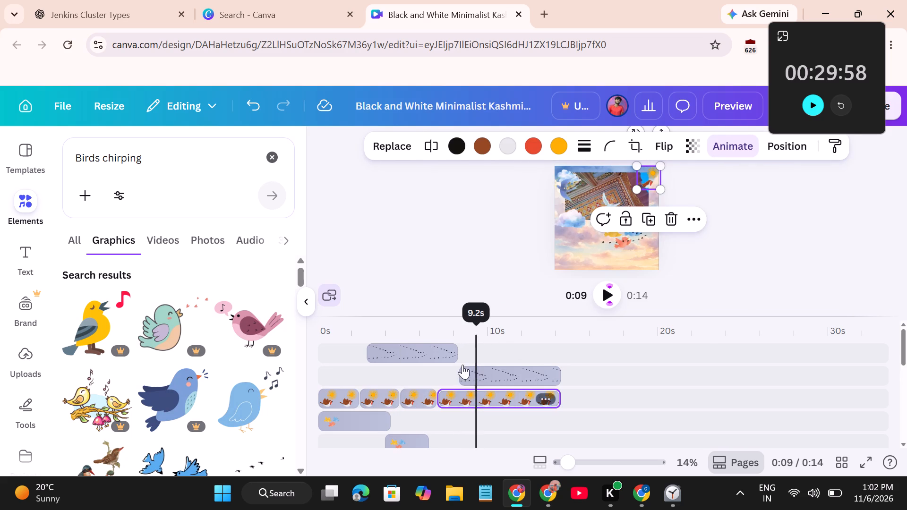
{"action": "left_click", "coordinate": [430, 144]}
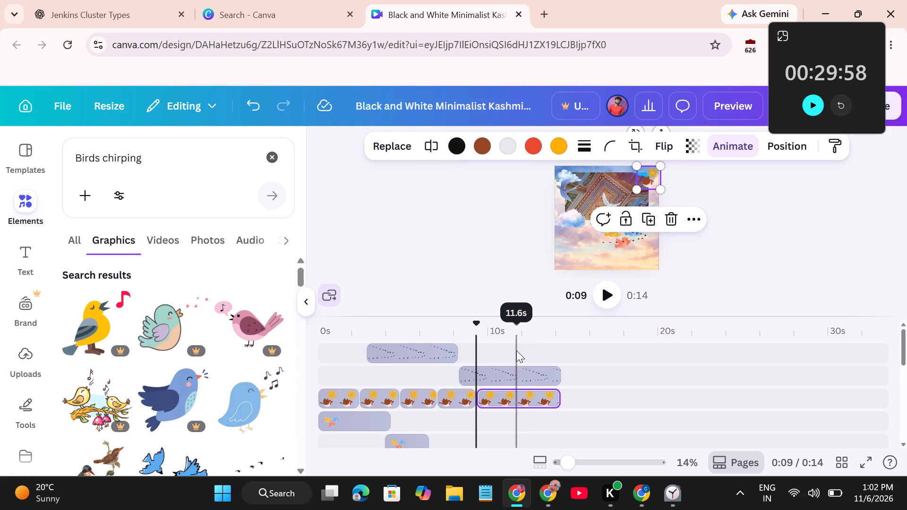
{"action": "left_click", "coordinate": [516, 350]}
{"action": "left_click", "coordinate": [518, 391]}
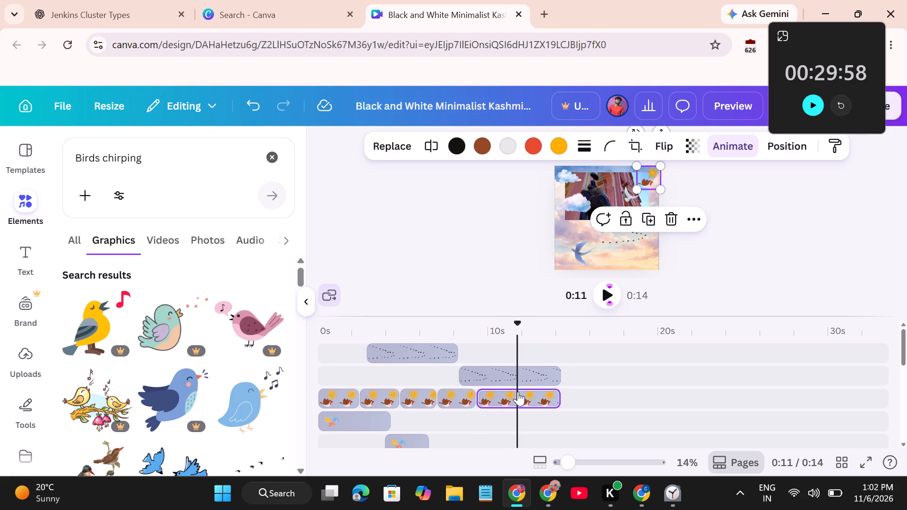
{"action": "left_click", "coordinate": [426, 146]}
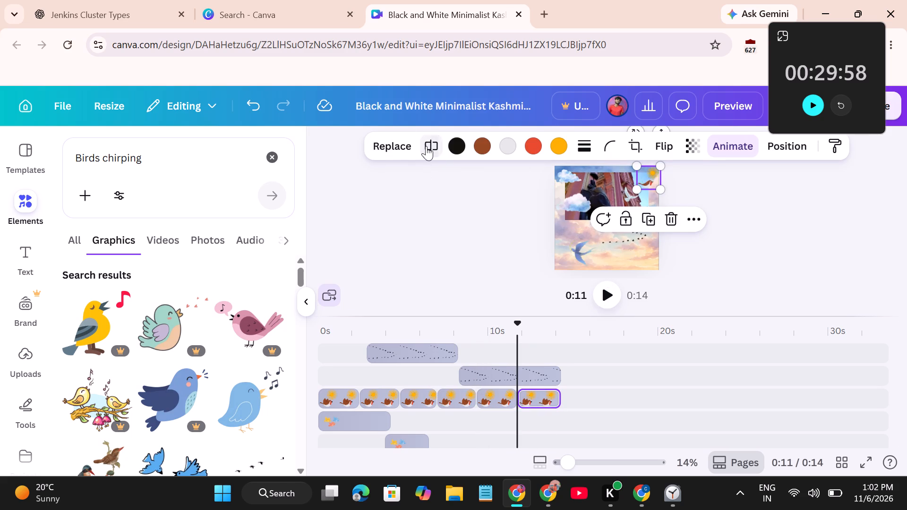
Move the first segment's bird-and-sun graphic left from the page's top corner, along the photo's top edge to just right of centre.
{"action": "left_click", "coordinate": [338, 376]}
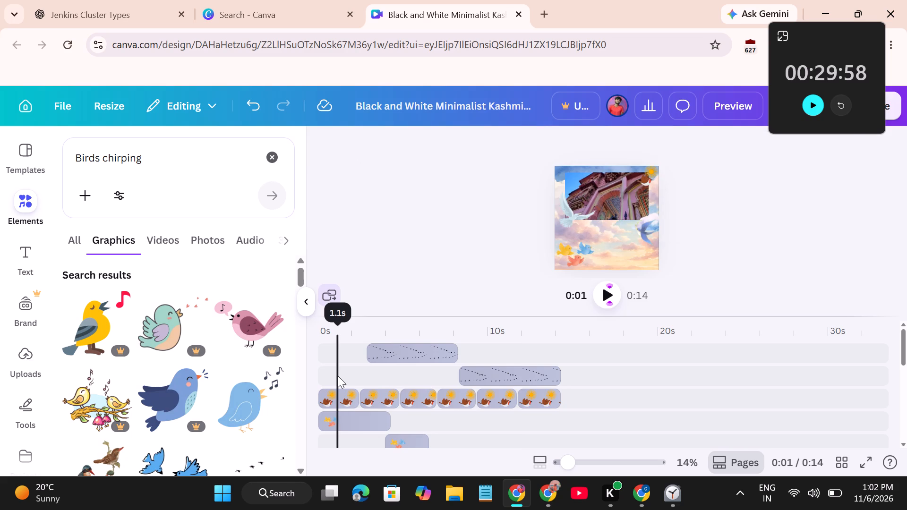
{"action": "left_click", "coordinate": [343, 395]}
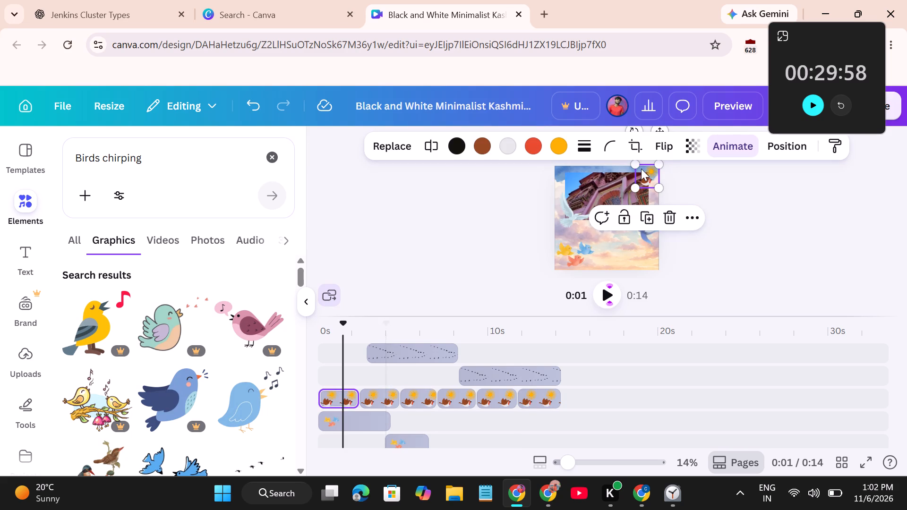
{"action": "left_click_drag", "start_coordinate": [647, 173], "coordinate": [633, 173]}
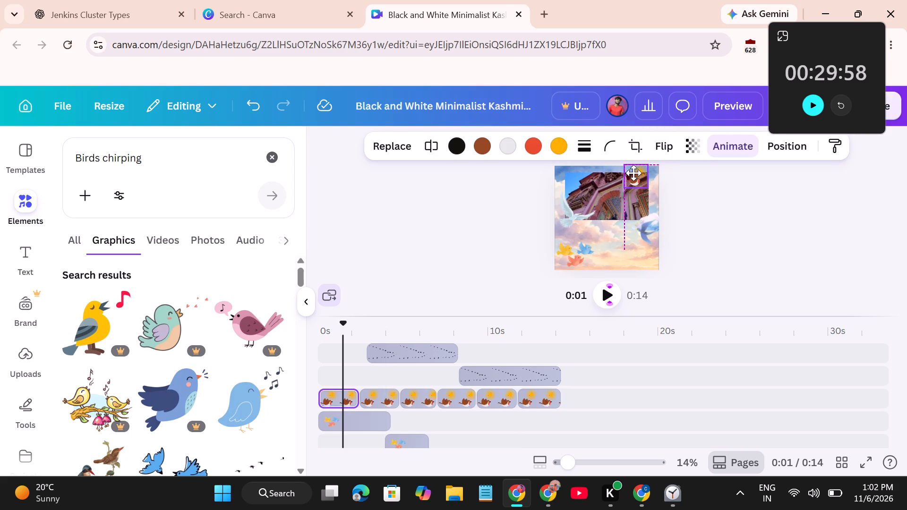
{"action": "left_click_drag", "start_coordinate": [633, 173], "coordinate": [619, 171]}
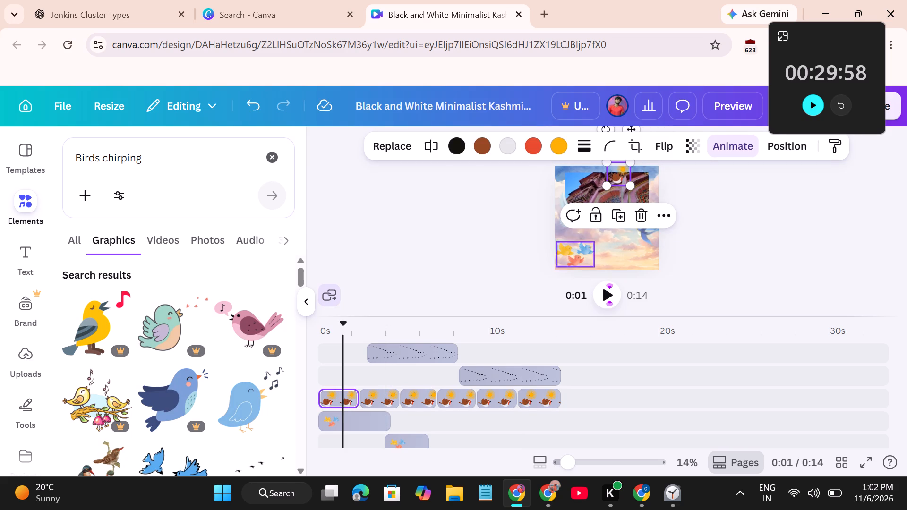
Open the animation settings of the first bird-and-sun segment.
{"action": "left_click", "coordinate": [385, 381]}
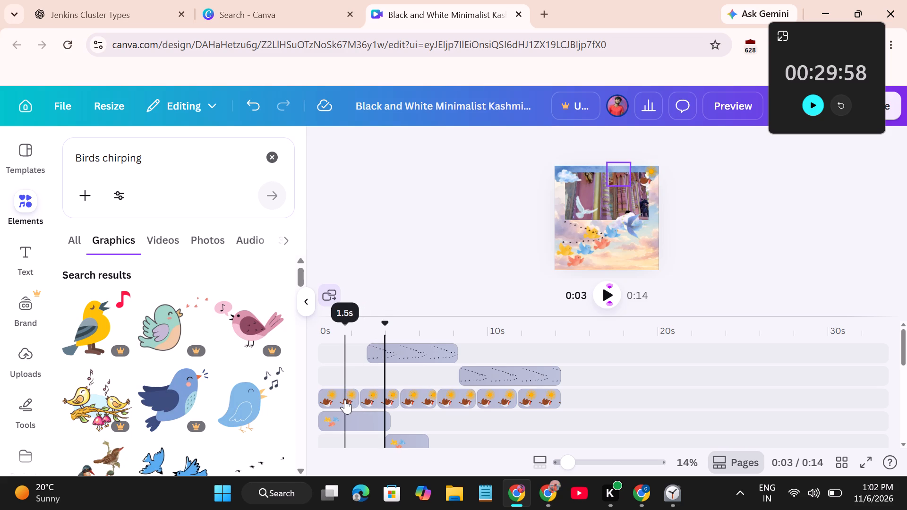
{"action": "left_click", "coordinate": [345, 399]}
{"action": "left_click", "coordinate": [726, 151]}
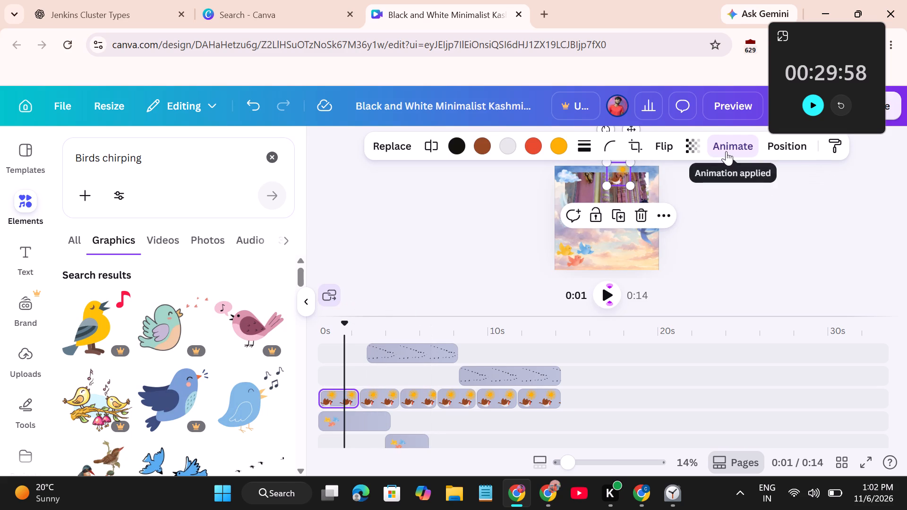
Move the second segment's bird-and-sun graphic left along the photo's top edge, almost to the page's centre.
{"action": "left_click", "coordinate": [382, 376]}
{"action": "left_click", "coordinate": [377, 397]}
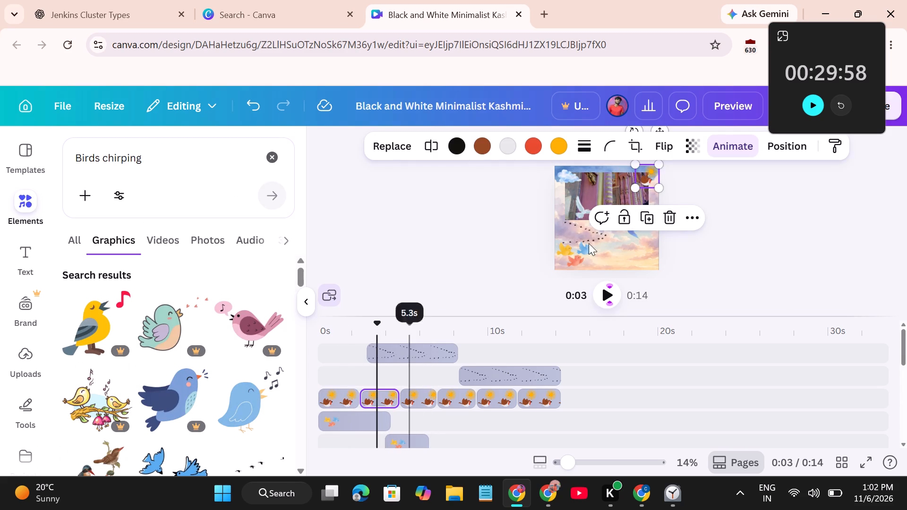
{"action": "left_click_drag", "start_coordinate": [646, 180], "coordinate": [625, 181]}
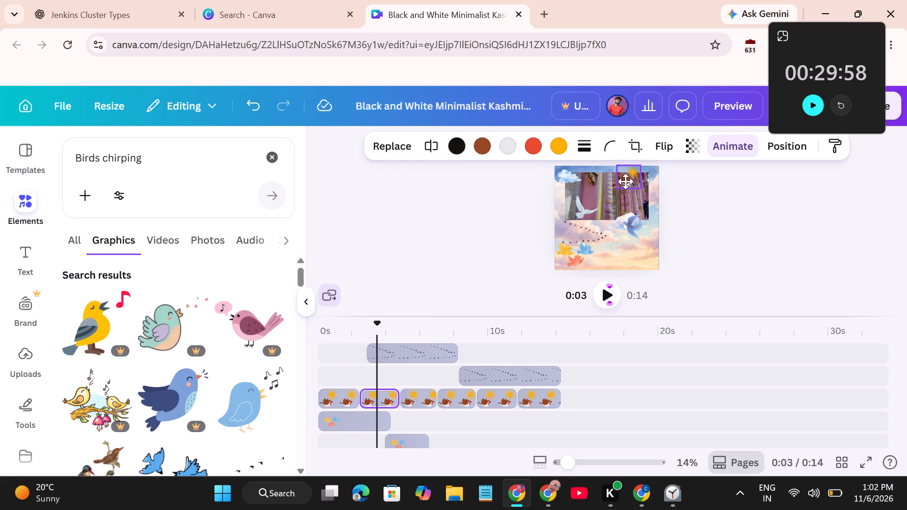
{"action": "left_click_drag", "start_coordinate": [625, 181], "coordinate": [613, 180]}
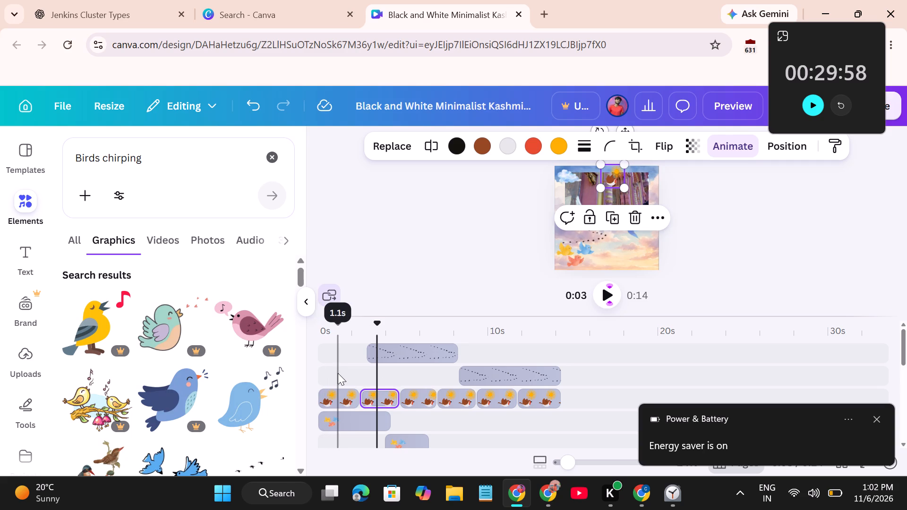
Move the first segment's bird-and-sun graphic further left, just past the page's centre, and compare its position with the second segment's.
{"action": "left_click", "coordinate": [338, 373]}
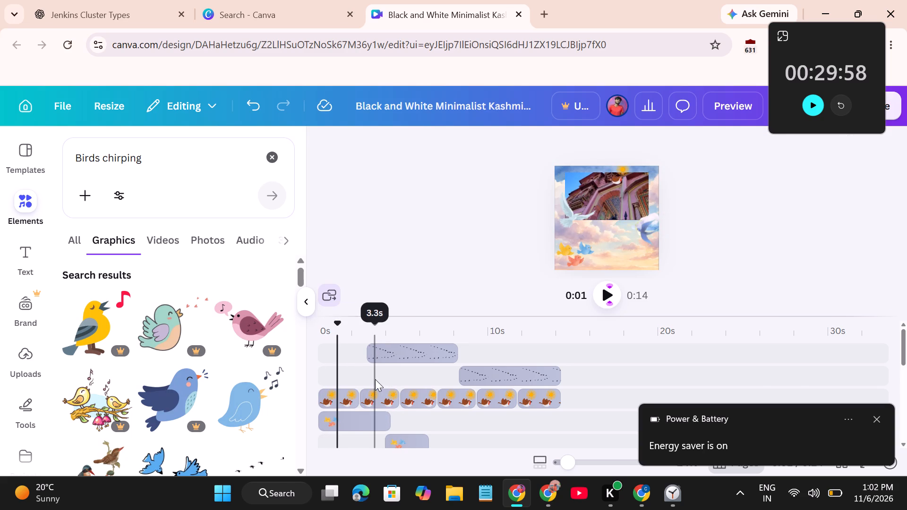
{"action": "left_click", "coordinate": [375, 379]}
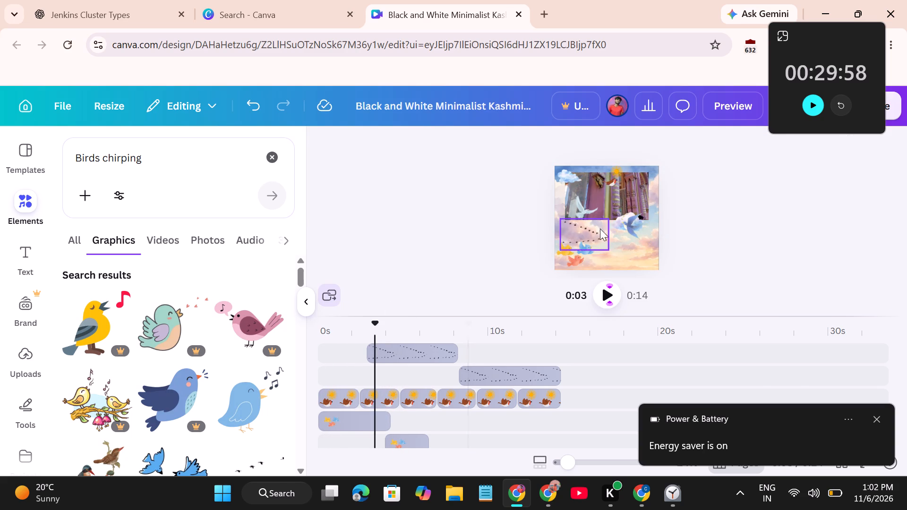
{"action": "left_click", "coordinate": [342, 377]}
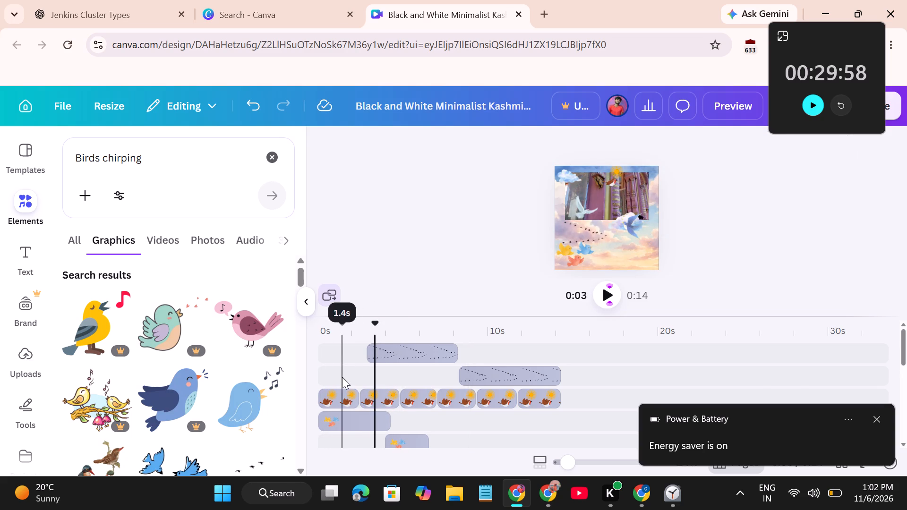
{"action": "left_click_drag", "start_coordinate": [619, 175], "coordinate": [604, 175]}
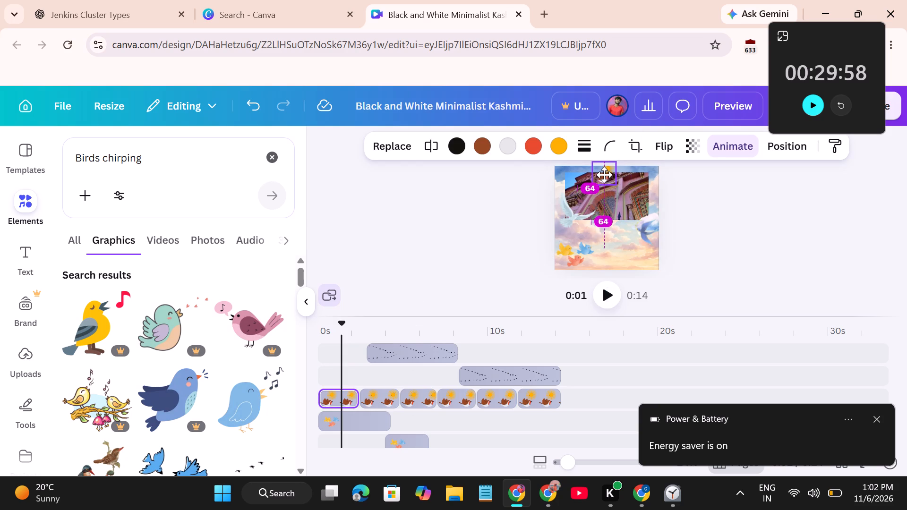
{"action": "left_click_drag", "start_coordinate": [604, 175], "coordinate": [595, 175]}
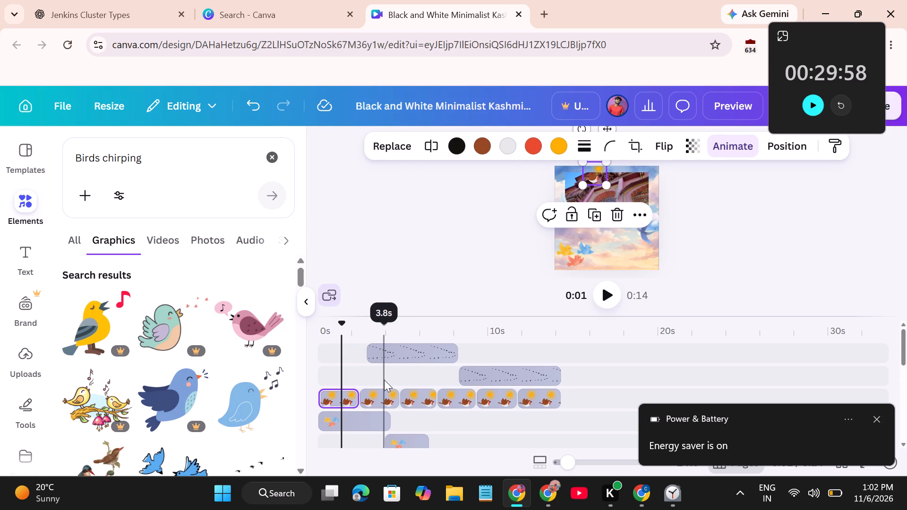
{"action": "left_click", "coordinate": [384, 380]}
{"action": "left_click", "coordinate": [380, 398]}
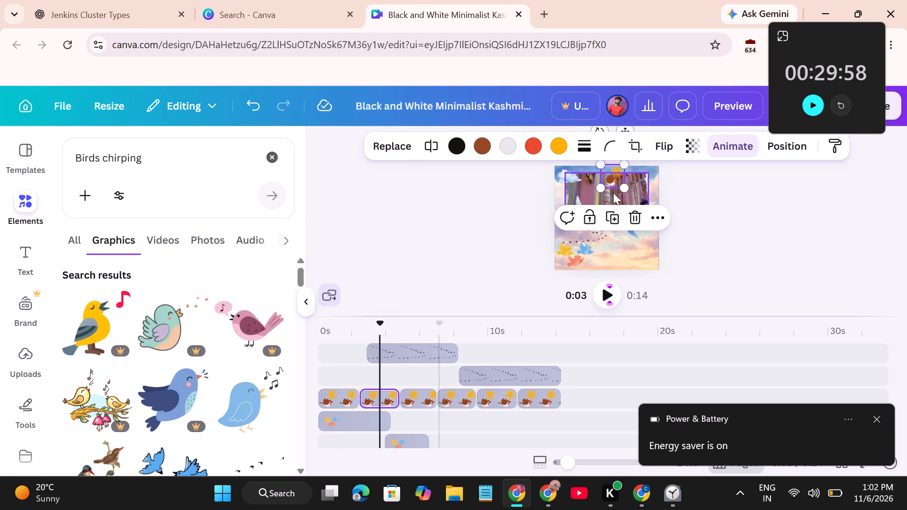
{"action": "left_click", "coordinate": [345, 378]}
{"action": "left_click", "coordinate": [382, 378]}
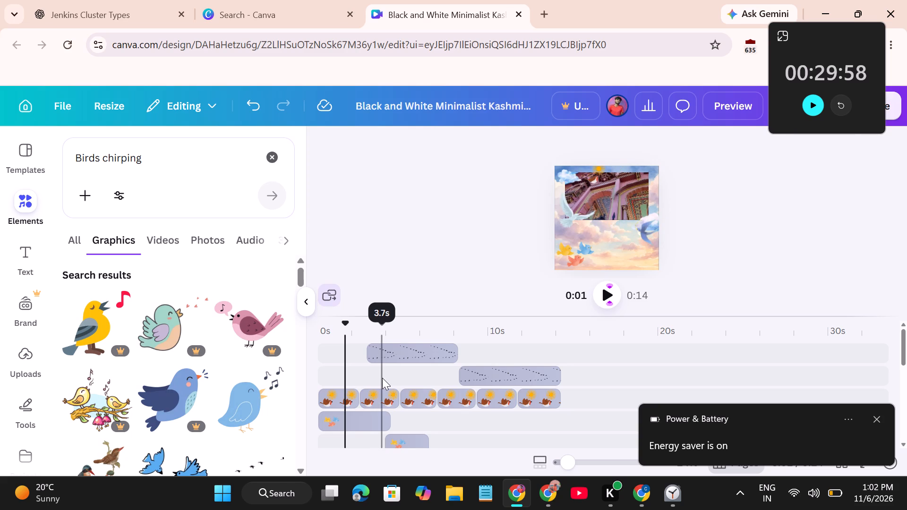
Move the third segment's bird-and-sun graphic slightly left from the page's top corner, over the right part of the photo's top edge.
{"action": "left_click", "coordinate": [419, 377]}
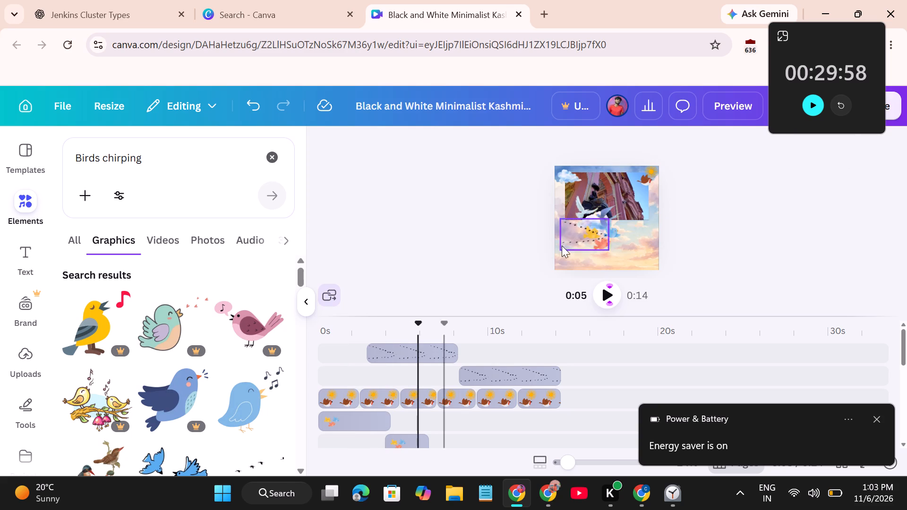
{"action": "left_click_drag", "start_coordinate": [646, 177], "coordinate": [639, 178]}
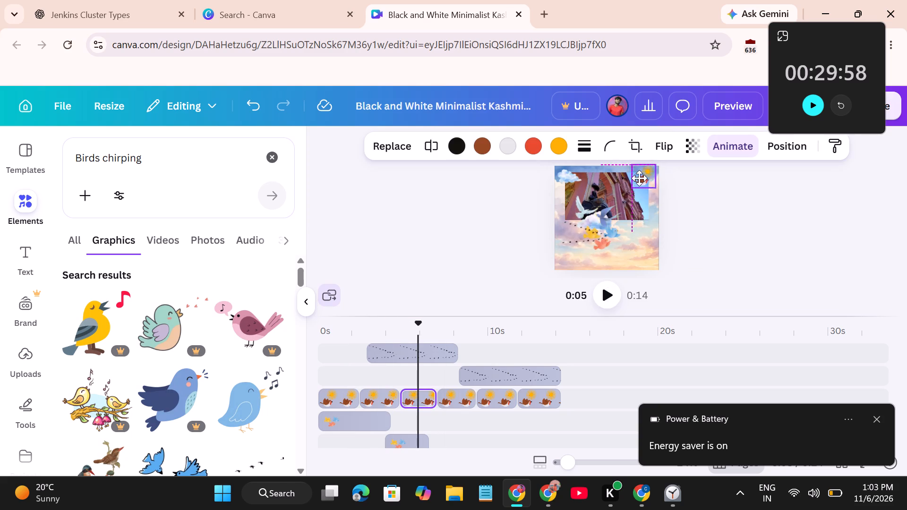
{"action": "left_click_drag", "start_coordinate": [639, 178], "coordinate": [626, 178]}
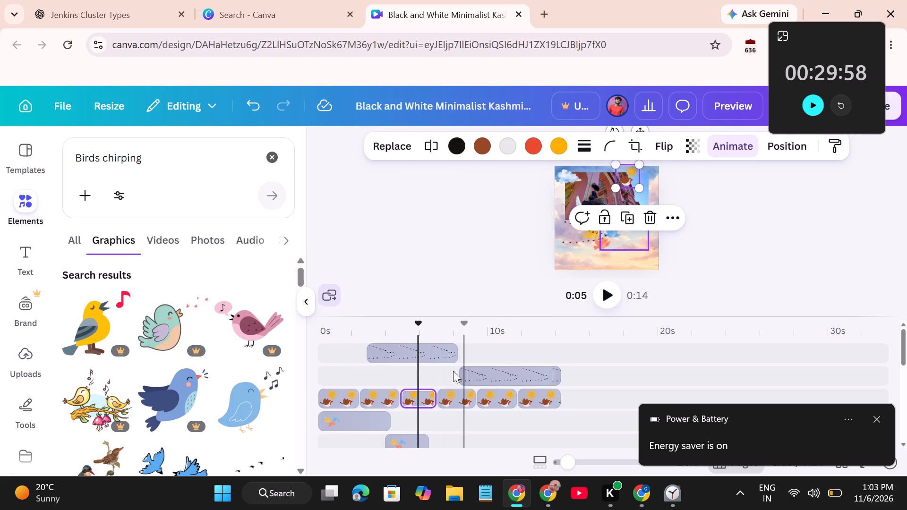
Move the fourth segment's bird-and-sun graphic slightly left from the page's top corner, over the right part of the photo's top edge.
{"action": "left_click", "coordinate": [452, 371]}
{"action": "left_click", "coordinate": [458, 392]}
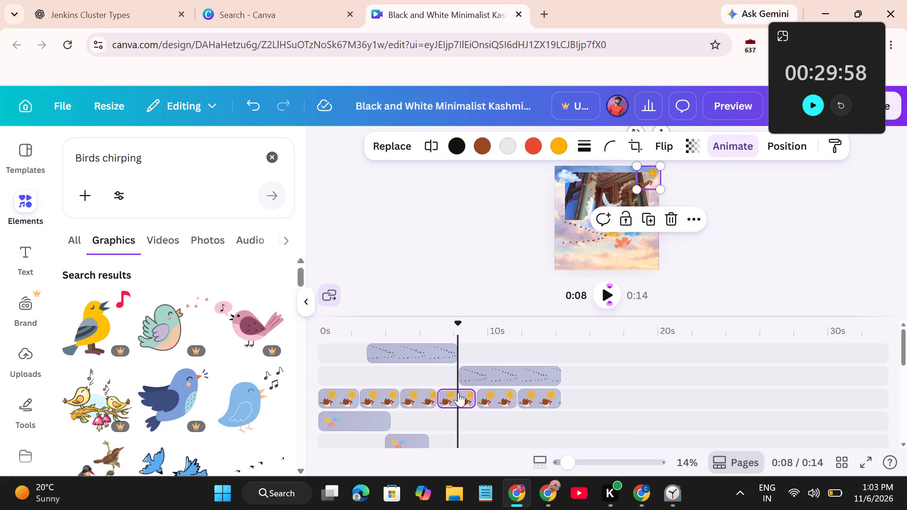
{"action": "left_click_drag", "start_coordinate": [650, 175], "coordinate": [639, 175]}
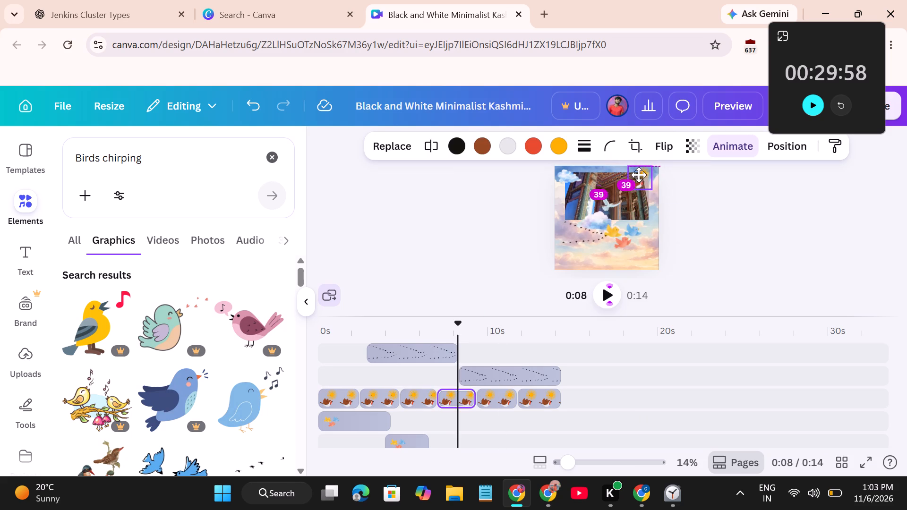
{"action": "left_click_drag", "start_coordinate": [639, 175], "coordinate": [630, 175]}
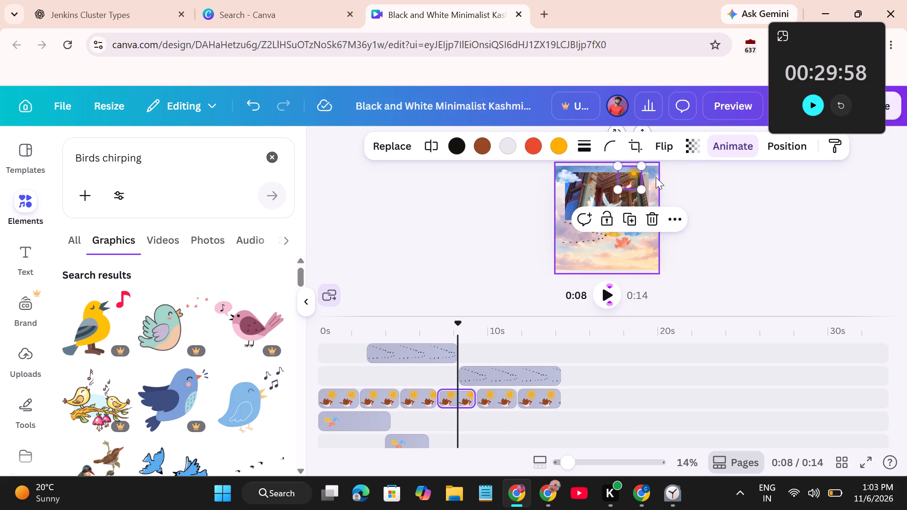
Nudge the fifth segment's bird-and-sun graphic slightly left along the page's top edge, staying near the top-right corner.
{"action": "left_click", "coordinate": [498, 357]}
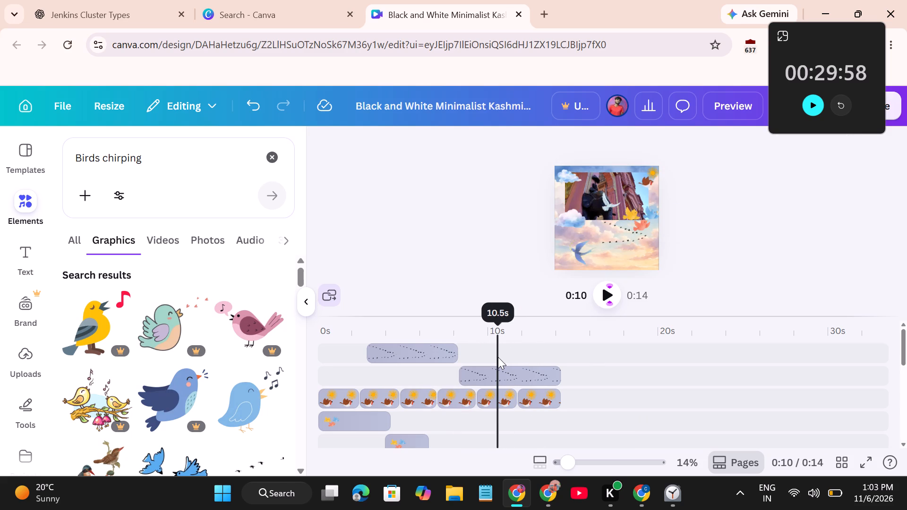
{"action": "left_click", "coordinate": [492, 403]}
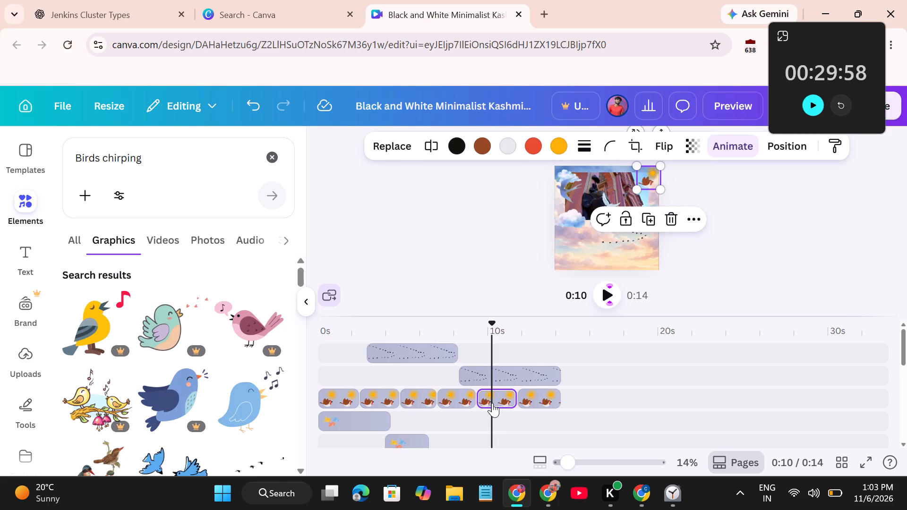
{"action": "left_click_drag", "start_coordinate": [651, 177], "coordinate": [644, 178]}
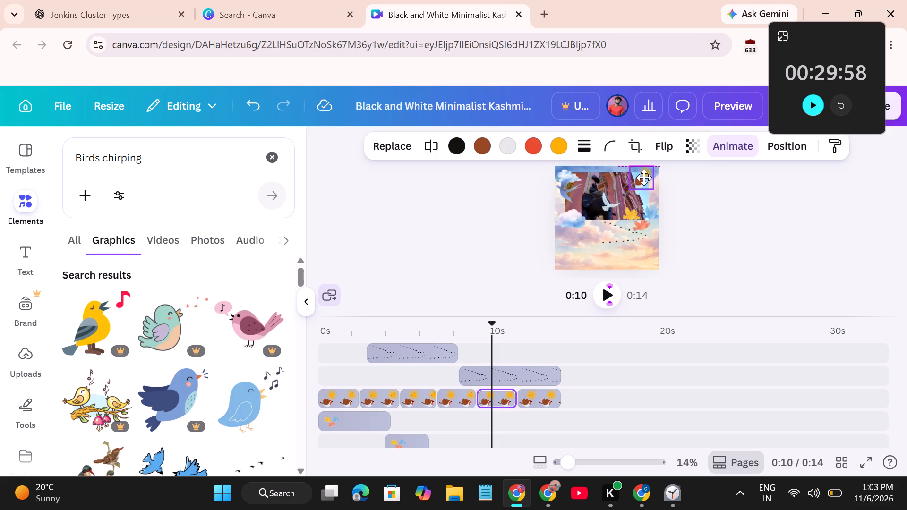
{"action": "left_click_drag", "start_coordinate": [644, 178], "coordinate": [643, 178]}
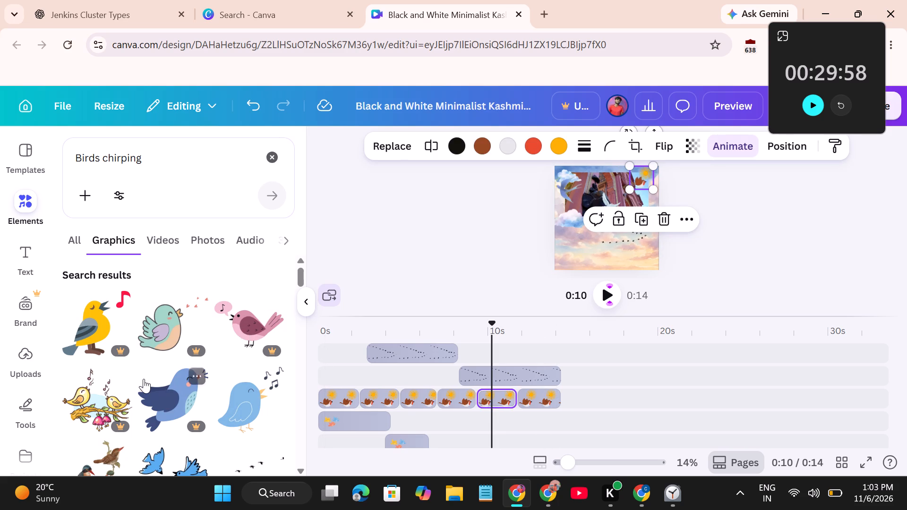
Look through the Birds chirping graphics for a further element for the design.
{"action": "scroll", "coordinate": [144, 379], "scroll_direction": "down", "scroll_amount": 6}
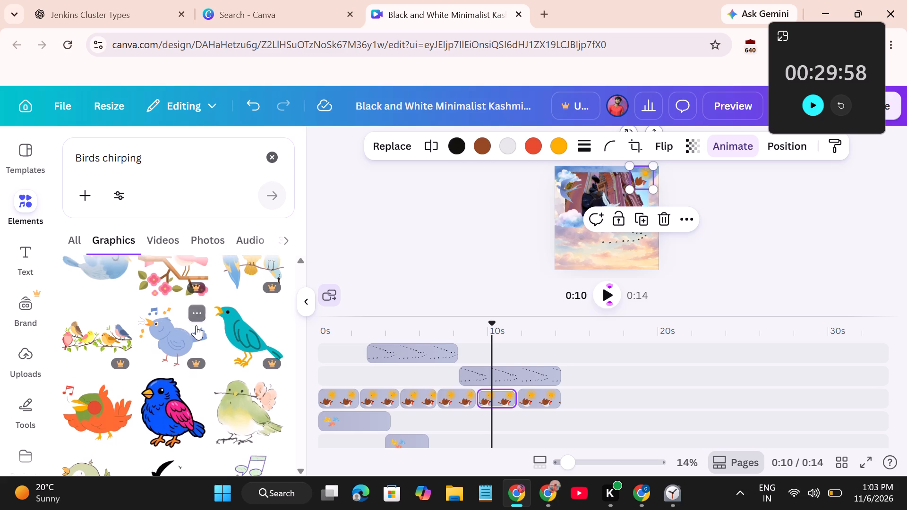
{"action": "scroll", "coordinate": [186, 397], "scroll_direction": "down", "scroll_amount": 2}
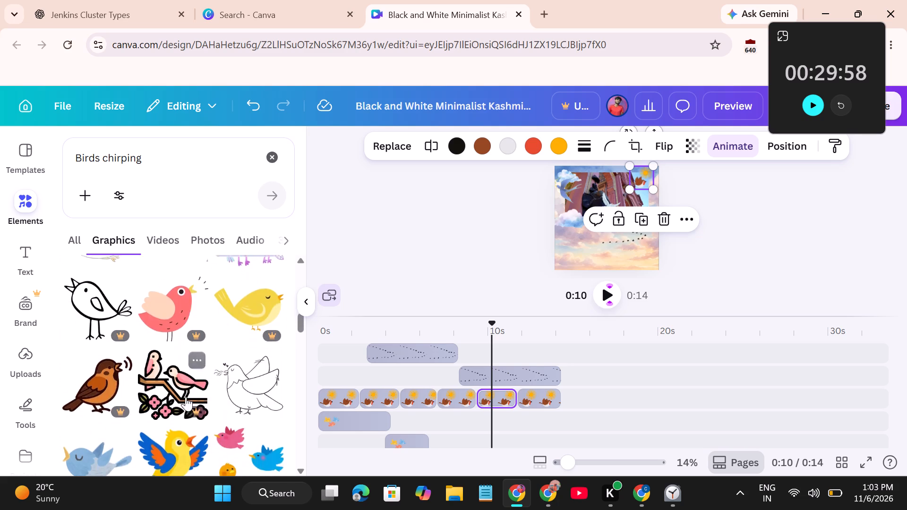
{"action": "scroll", "coordinate": [186, 397], "scroll_direction": "down", "scroll_amount": 2}
{"action": "scroll", "coordinate": [186, 397], "scroll_direction": "up", "scroll_amount": 1}
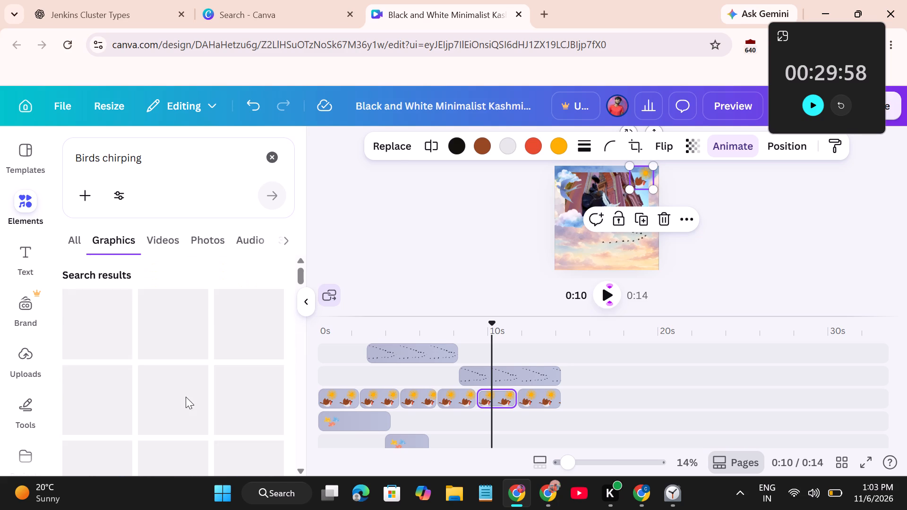
Search the elements for cloud flying and place the 3D sun-and-cloud graphic with birds on the page.
{"action": "left_click", "coordinate": [277, 160]}
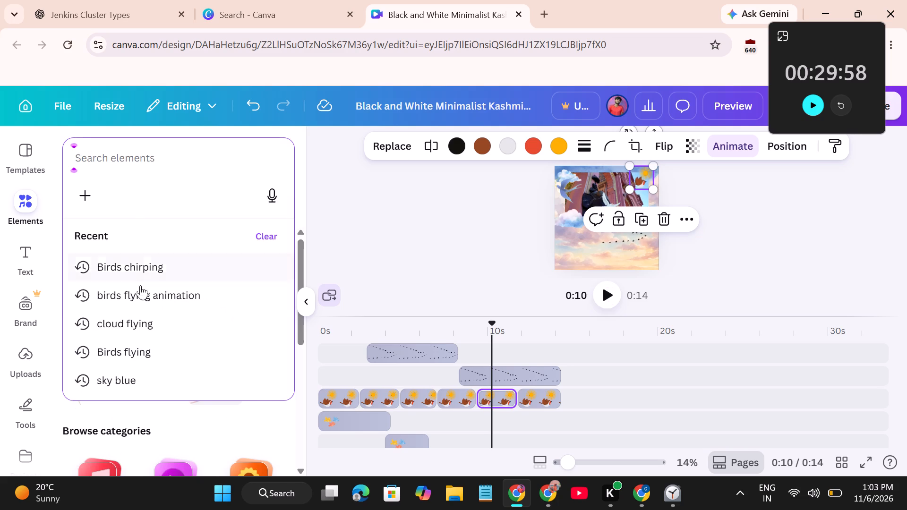
{"action": "left_click", "coordinate": [132, 325]}
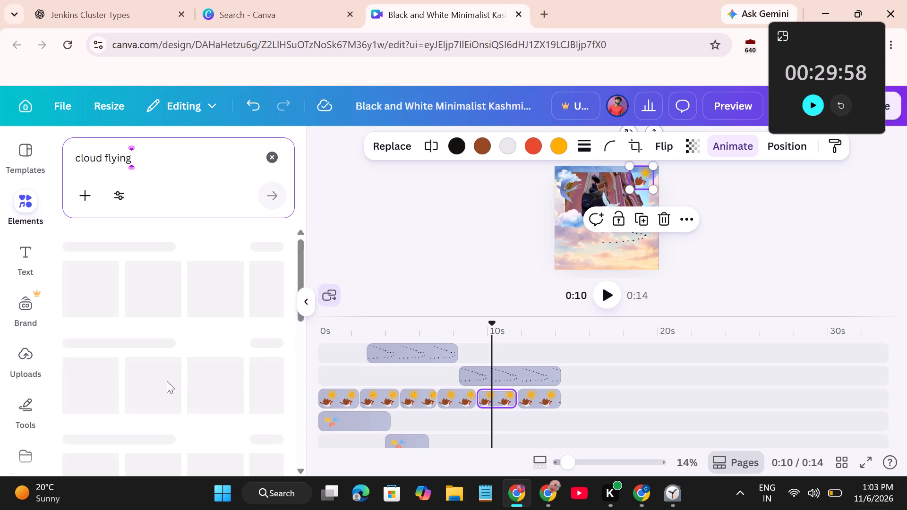
{"action": "scroll", "coordinate": [180, 381], "scroll_direction": "down", "scroll_amount": 2}
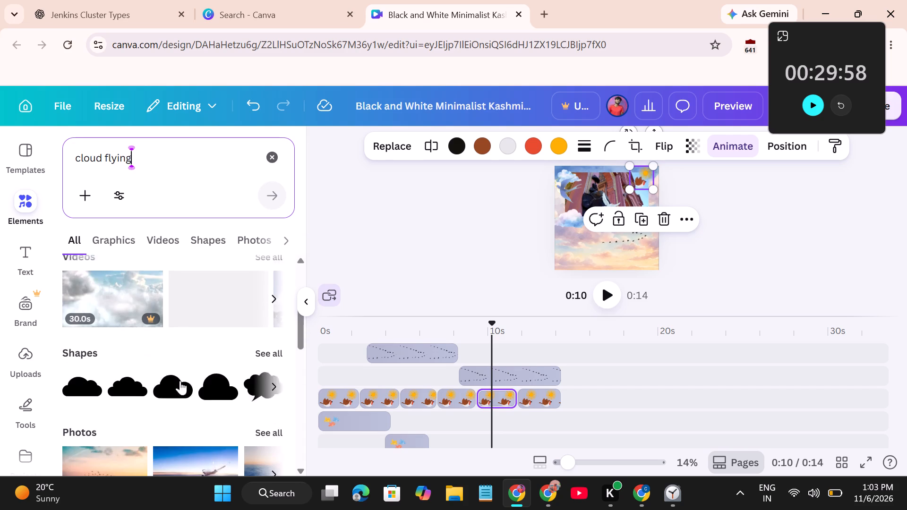
{"action": "scroll", "coordinate": [180, 381], "scroll_direction": "down", "scroll_amount": 7}
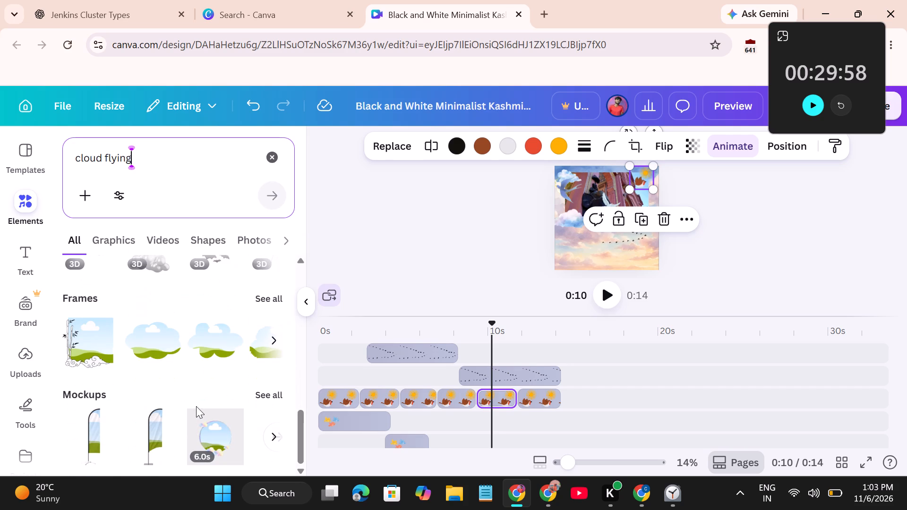
{"action": "scroll", "coordinate": [196, 406], "scroll_direction": "down", "scroll_amount": 1}
{"action": "scroll", "coordinate": [169, 331], "scroll_direction": "up", "scroll_amount": 4}
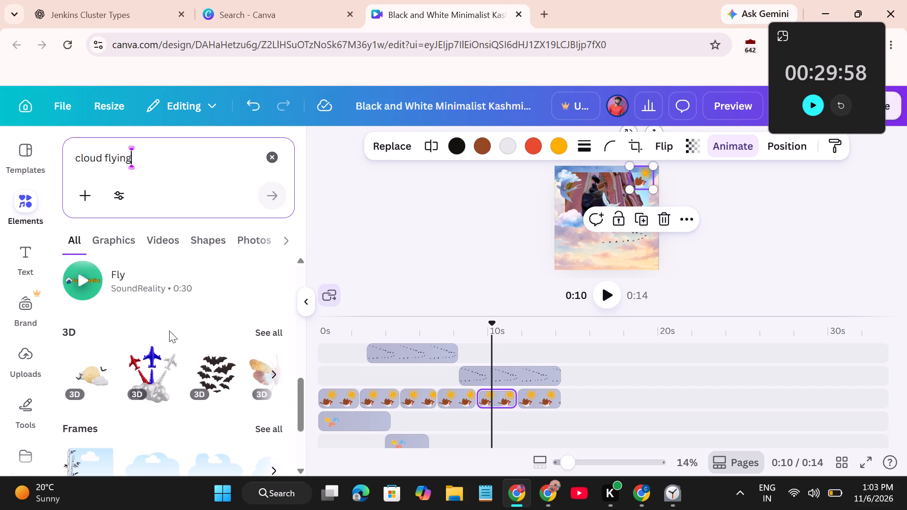
{"action": "scroll", "coordinate": [169, 331], "scroll_direction": "up", "scroll_amount": 1}
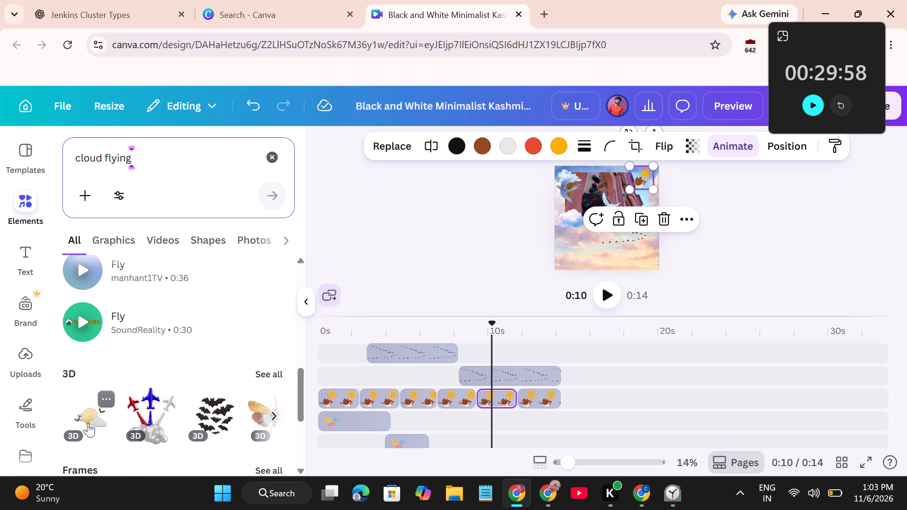
{"action": "left_click_drag", "start_coordinate": [86, 423], "coordinate": [564, 223]}
{"action": "scroll", "coordinate": [442, 318], "scroll_direction": "right", "scroll_amount": 1}
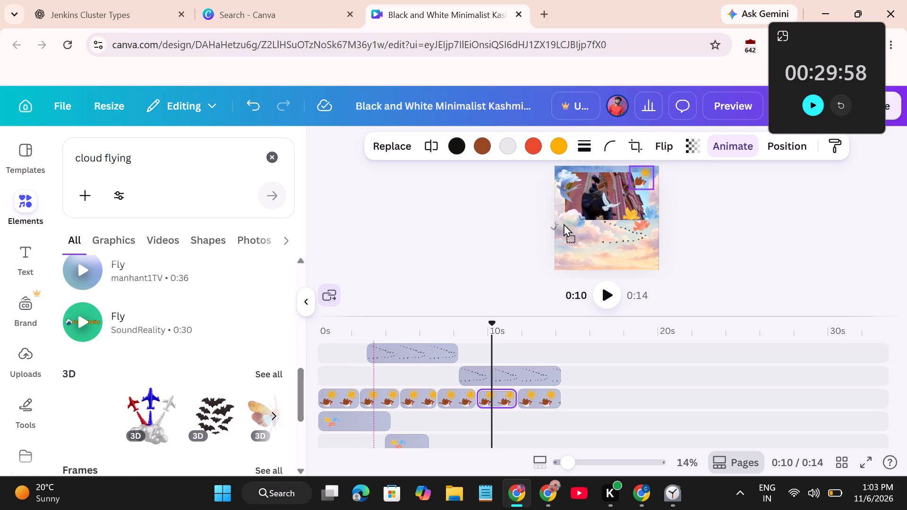
{"action": "left_click_drag", "start_coordinate": [564, 223], "coordinate": [579, 229]}
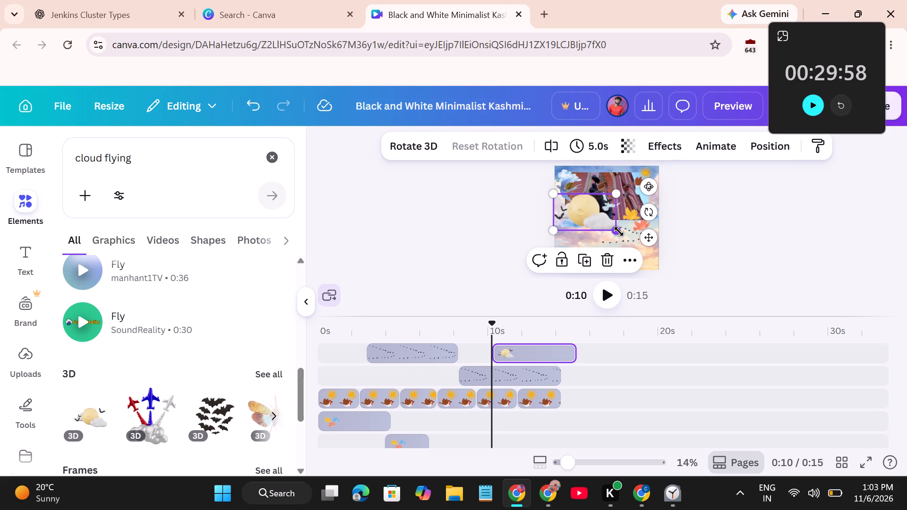
Shrink the 3D sun-and-cloud graphic to about a third of the page's width and place it in the page's lower-left corner.
{"action": "left_click_drag", "start_coordinate": [619, 231], "coordinate": [587, 217]}
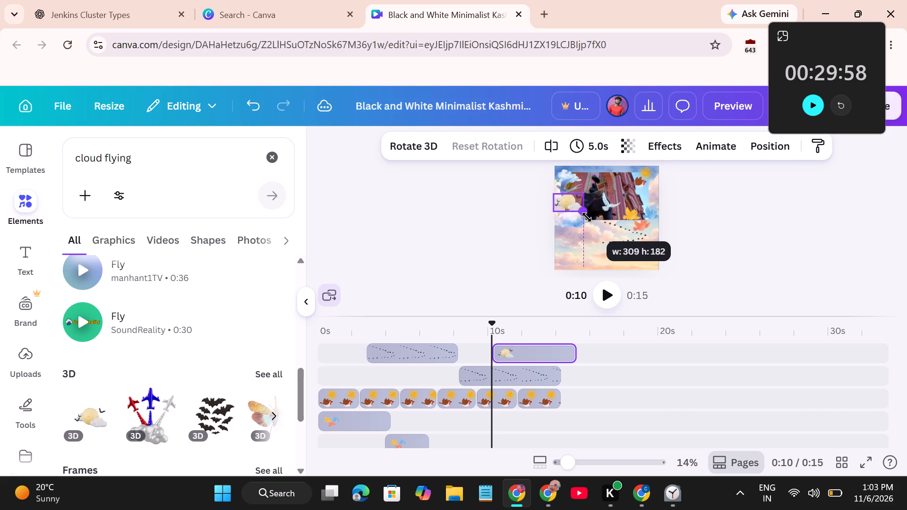
{"action": "left_click_drag", "start_coordinate": [587, 217], "coordinate": [590, 219]}
{"action": "left_click_drag", "start_coordinate": [567, 207], "coordinate": [593, 236]}
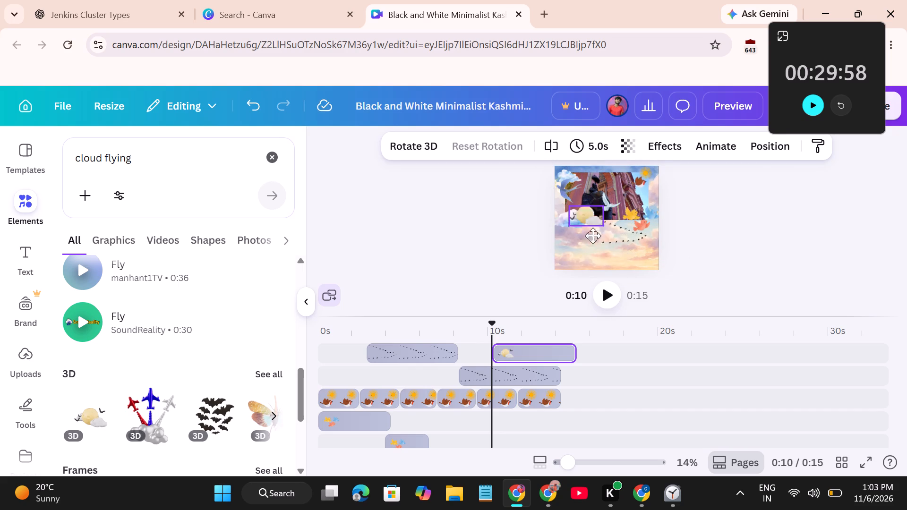
{"action": "left_click_drag", "start_coordinate": [593, 236], "coordinate": [577, 254]}
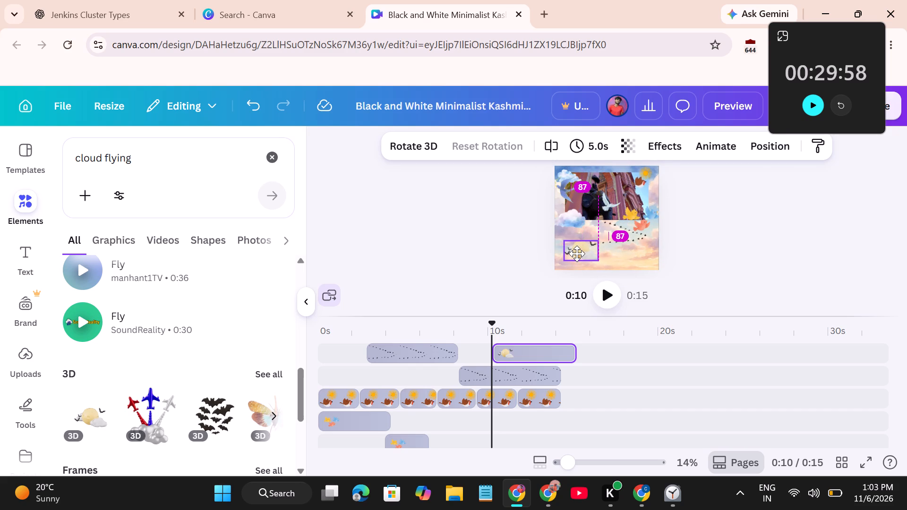
{"action": "left_click_drag", "start_coordinate": [577, 254], "coordinate": [573, 256]}
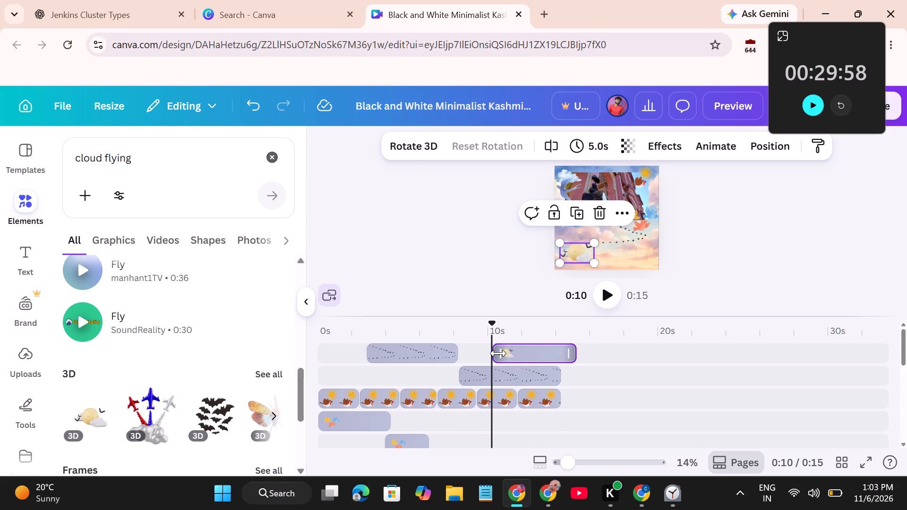
Extend the 3D sun-and-cloud segment back to the start of the timeline, making it 15.2 s long.
{"action": "left_click_drag", "start_coordinate": [498, 353], "coordinate": [324, 365]}
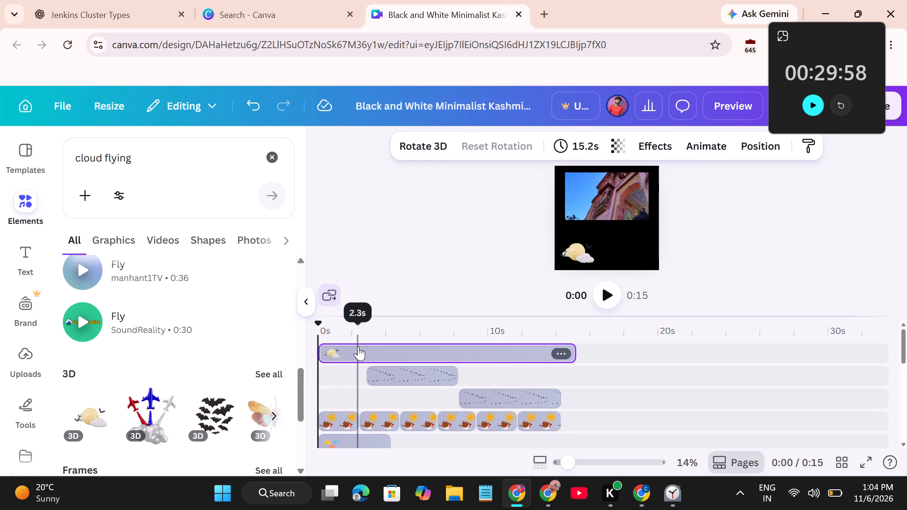
Split the 3D sun-and-cloud segment at about 2.3, 4.9, 7.5, 10 and 12.4 s.
{"action": "left_click", "coordinate": [358, 346]}
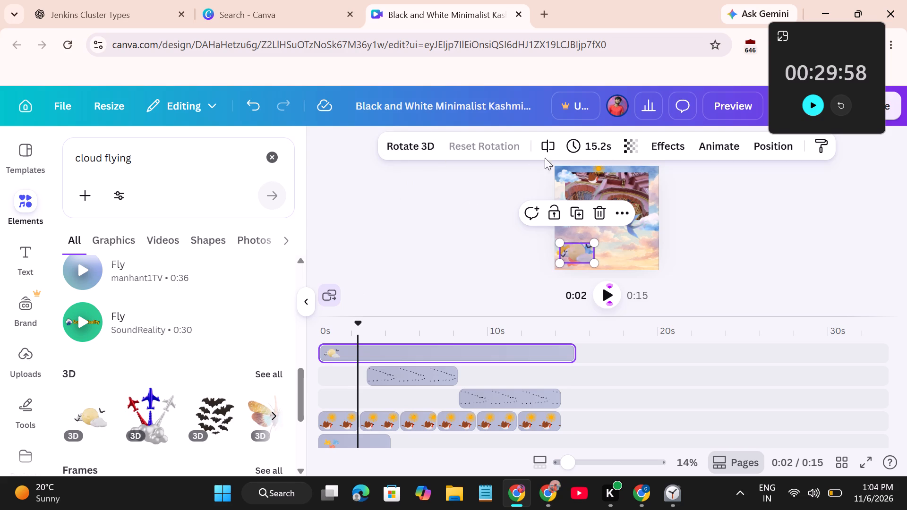
{"action": "left_click", "coordinate": [551, 146]}
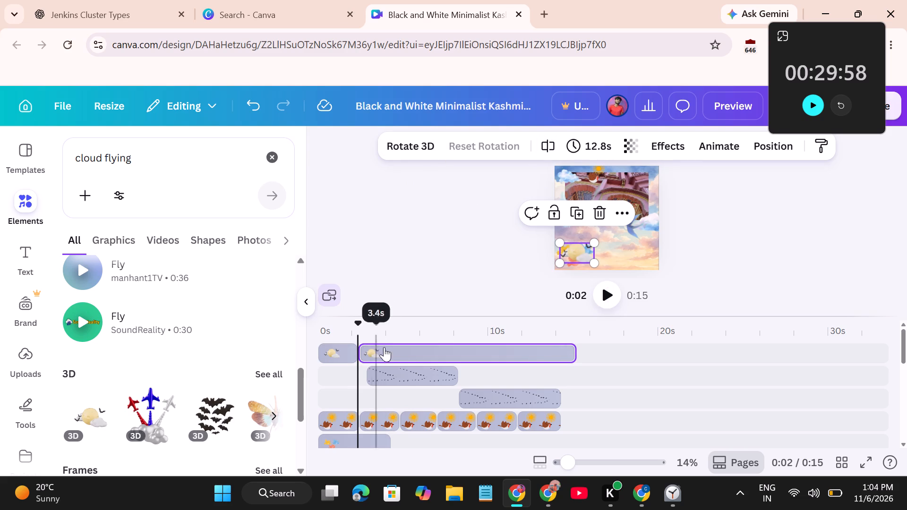
{"action": "left_click", "coordinate": [401, 339]}
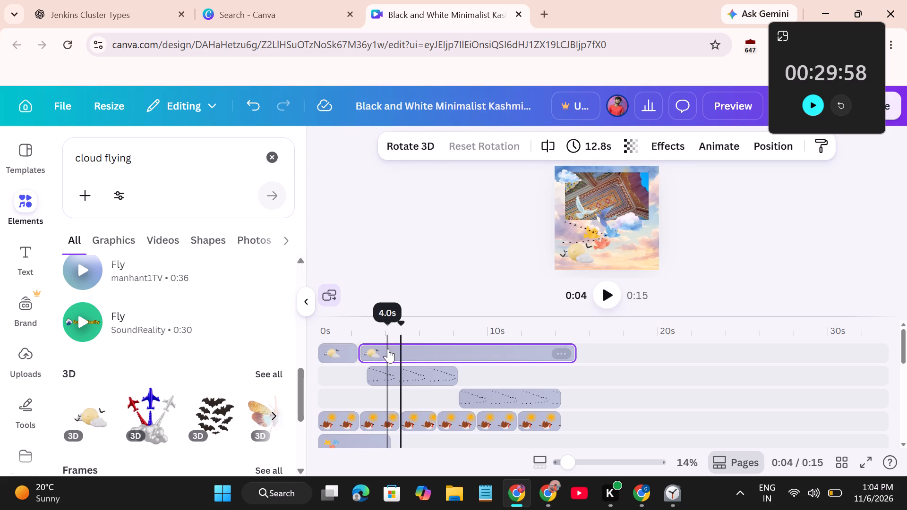
{"action": "left_click", "coordinate": [554, 140]}
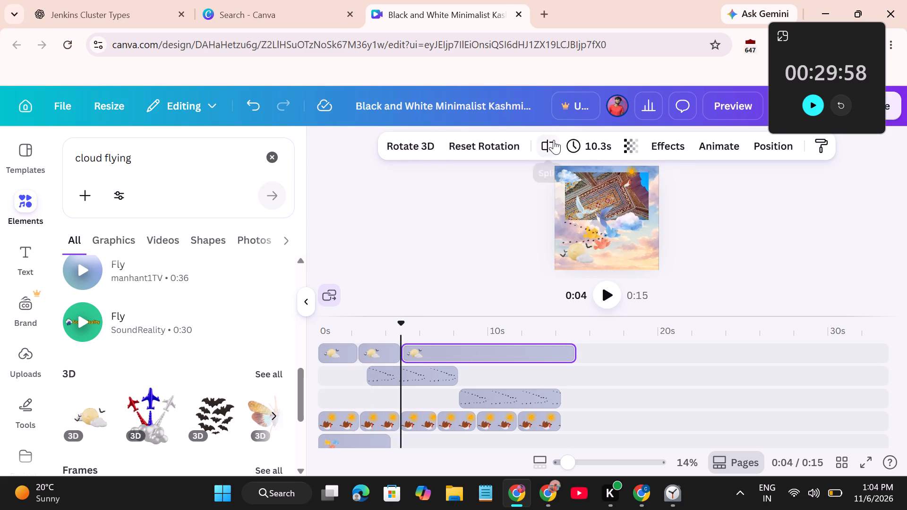
{"action": "left_click", "coordinate": [447, 337]}
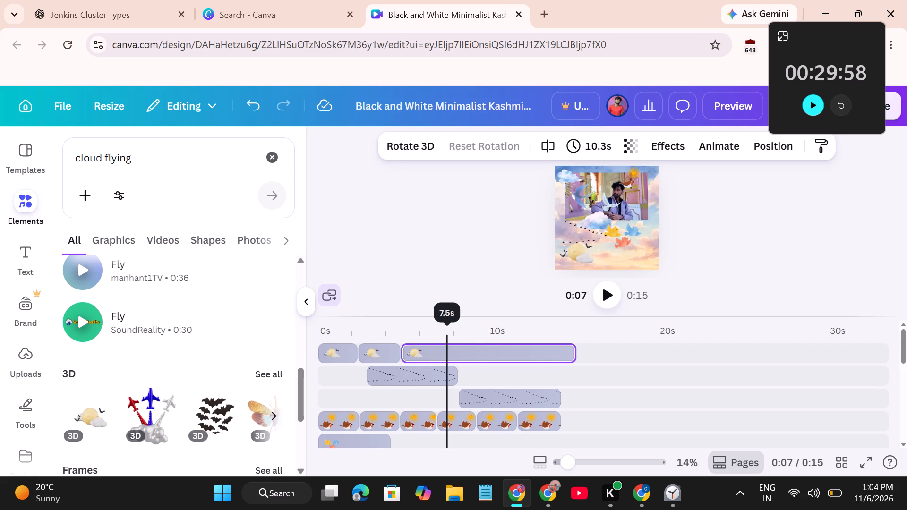
{"action": "left_click", "coordinate": [549, 145]}
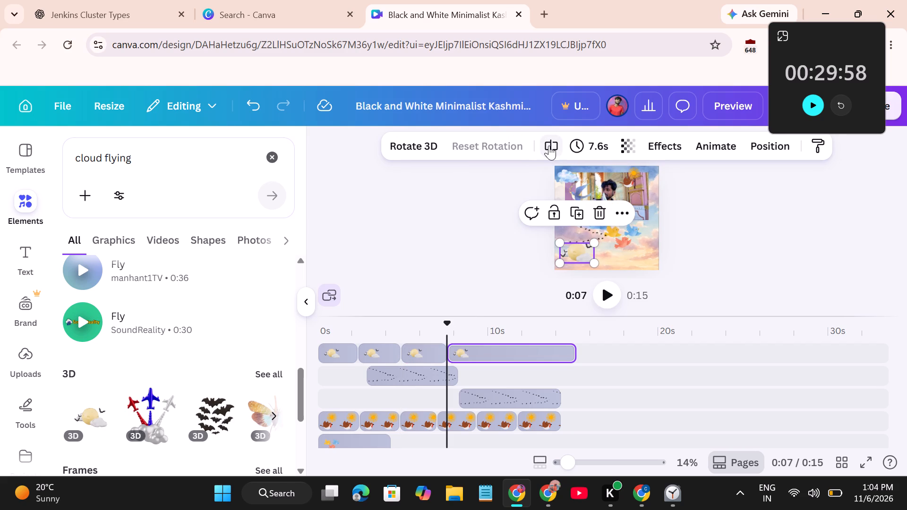
{"action": "left_click", "coordinate": [490, 340]}
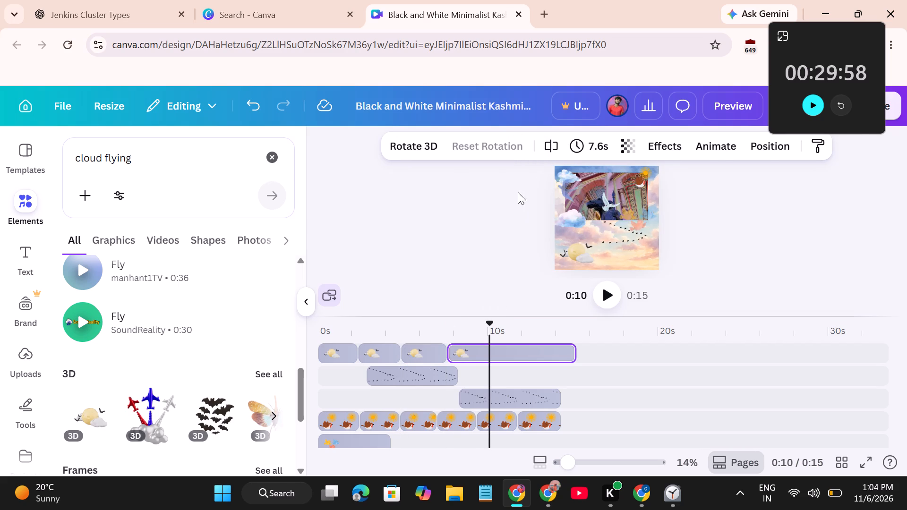
{"action": "left_click", "coordinate": [550, 153]}
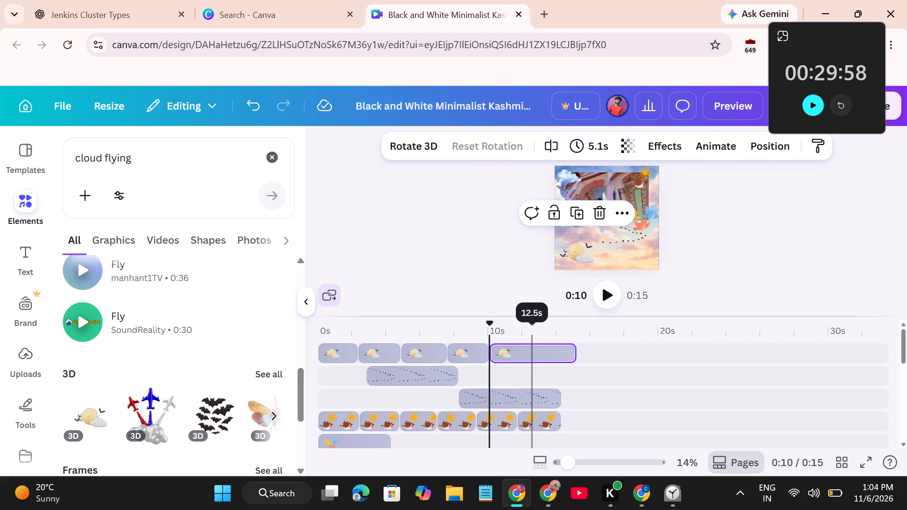
{"action": "left_click", "coordinate": [529, 336]}
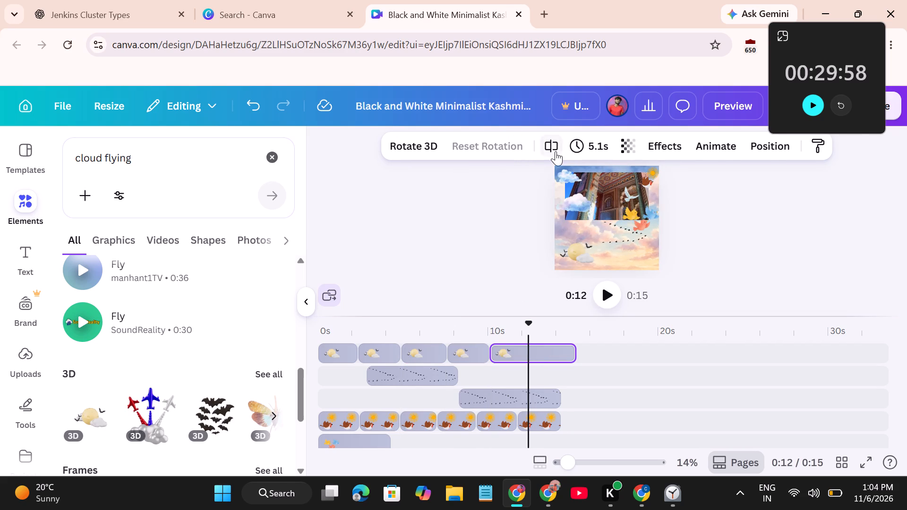
{"action": "left_click", "coordinate": [555, 151]}
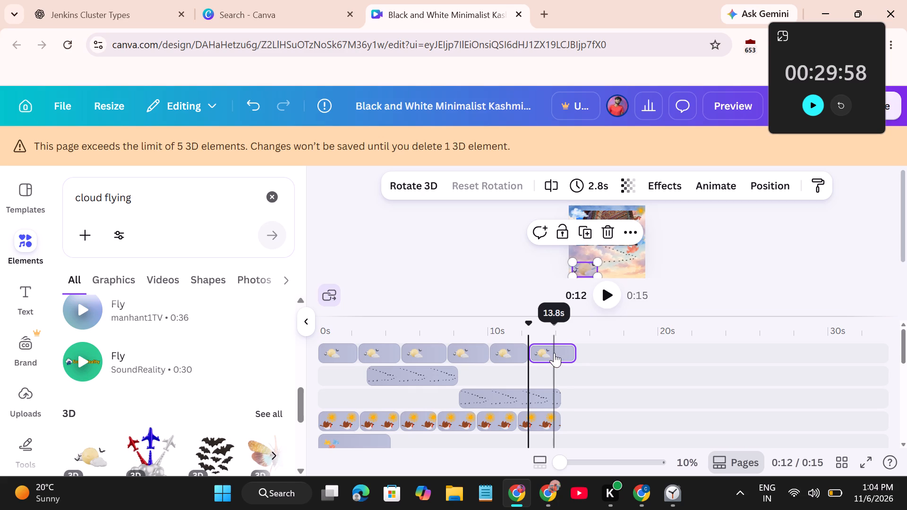
Delete the last 3D sun-and-cloud segment, the one starting at about 12.4 s.
{"action": "left_click", "coordinate": [608, 230]}
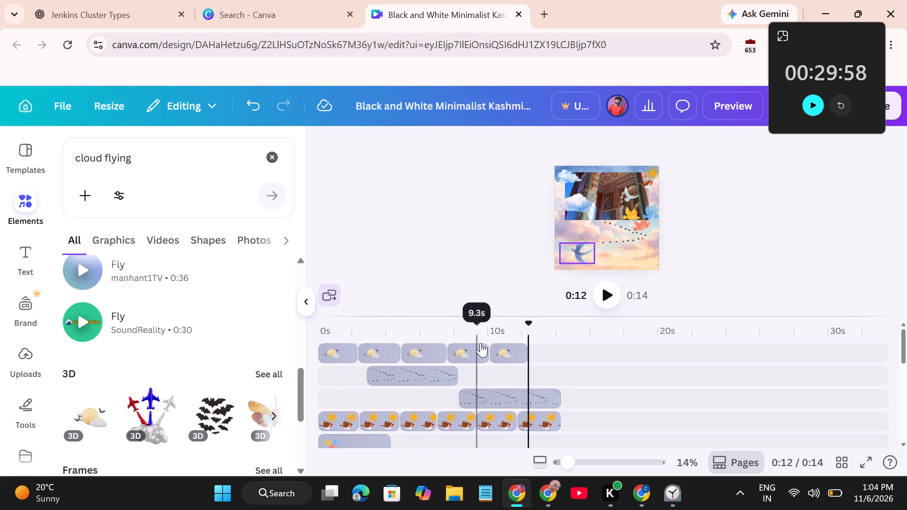
Extend the last 3D sun-and-cloud segment to the end of the video, making it 4.2 s long.
{"action": "left_click", "coordinate": [502, 345]}
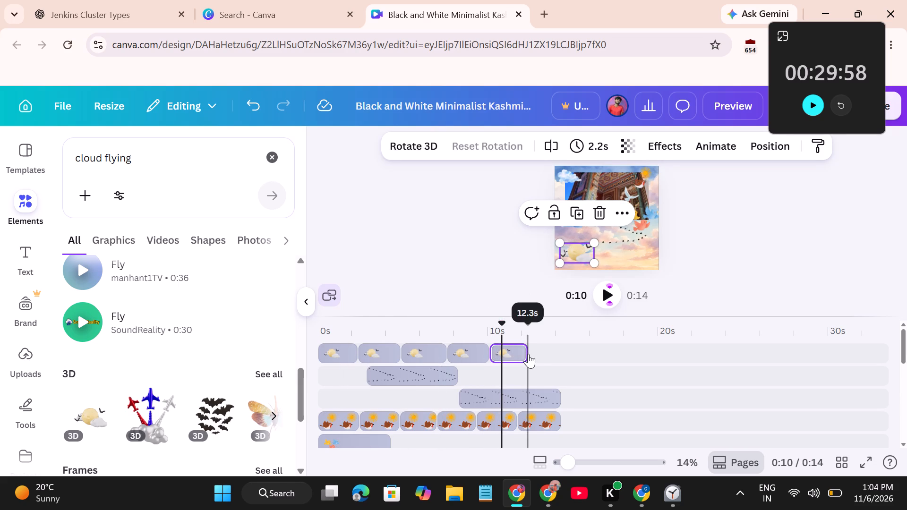
{"action": "left_click_drag", "start_coordinate": [526, 354], "coordinate": [558, 353]}
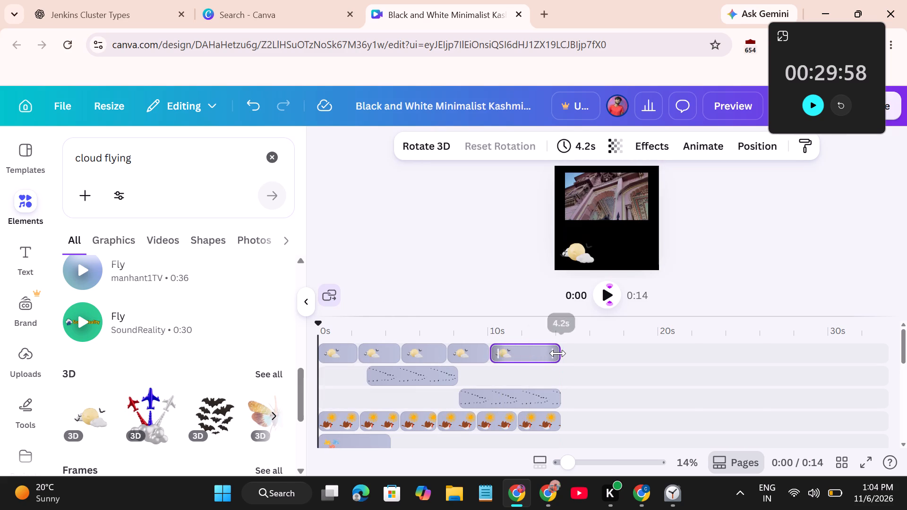
Open the 3D rotation options for the first sun-and-cloud segment and move its graphic to the page's bottom centre.
{"action": "left_click", "coordinate": [337, 356]}
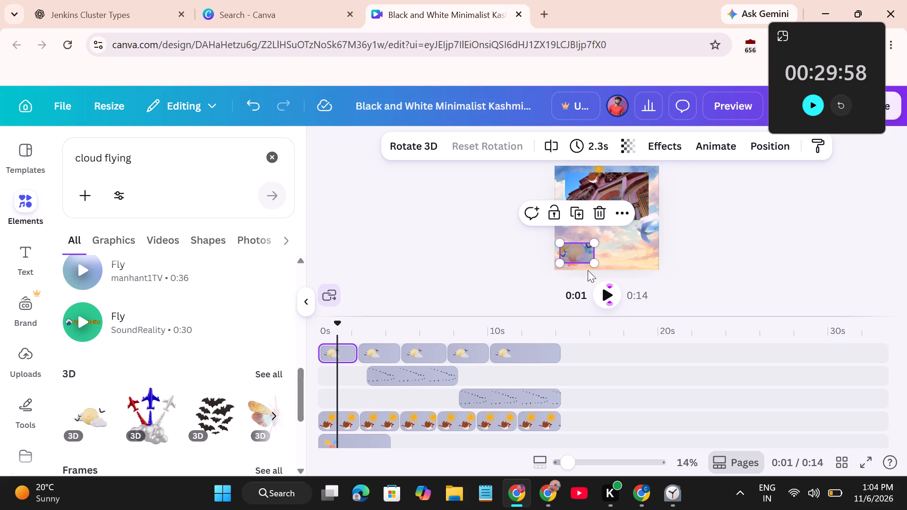
{"action": "left_click", "coordinate": [581, 254]}
{"action": "left_click", "coordinate": [414, 148]}
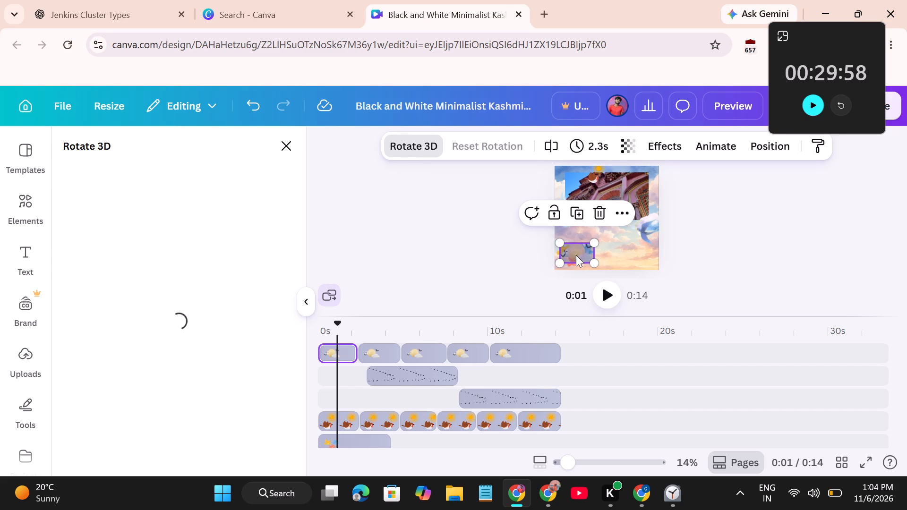
{"action": "left_click_drag", "start_coordinate": [576, 255], "coordinate": [602, 258]}
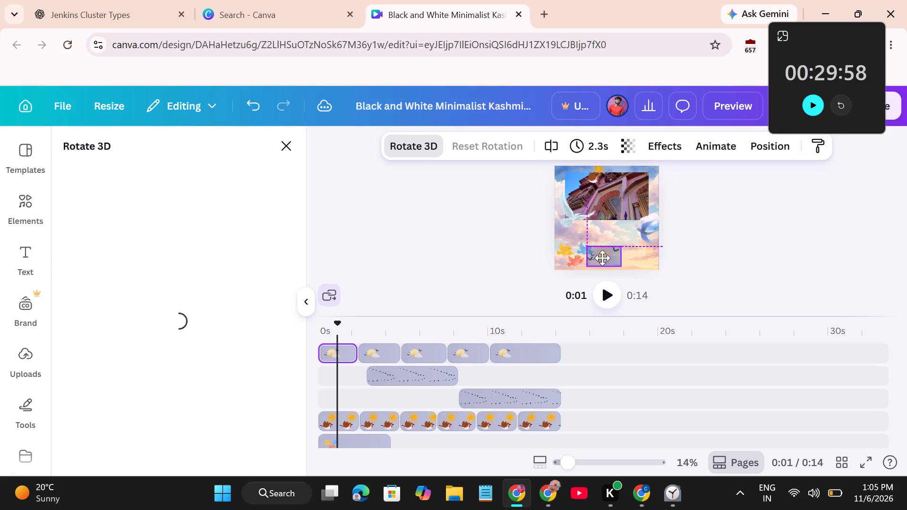
{"action": "left_click_drag", "start_coordinate": [602, 258], "coordinate": [605, 255]}
Move the second sun-and-cloud segment's graphic to the page's right side, just below the framed footage.
{"action": "left_click", "coordinate": [377, 356]}
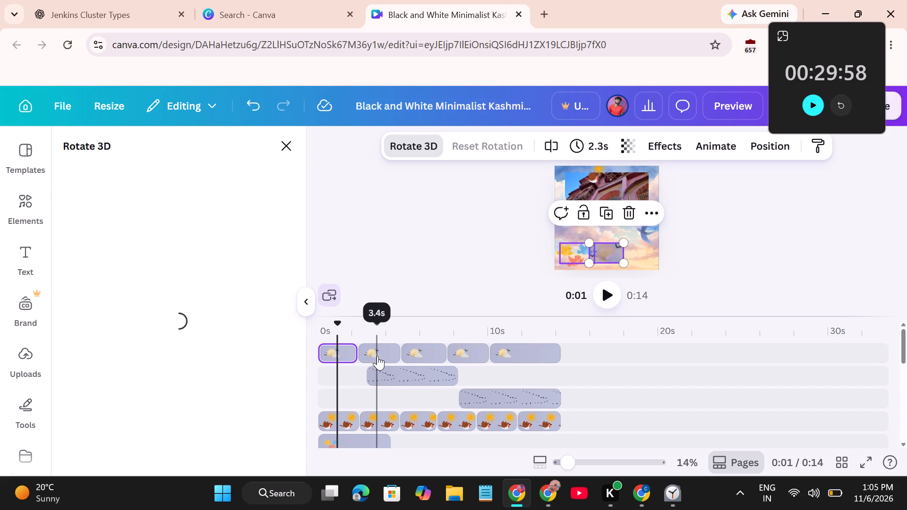
{"action": "left_click_drag", "start_coordinate": [573, 252], "coordinate": [625, 236]}
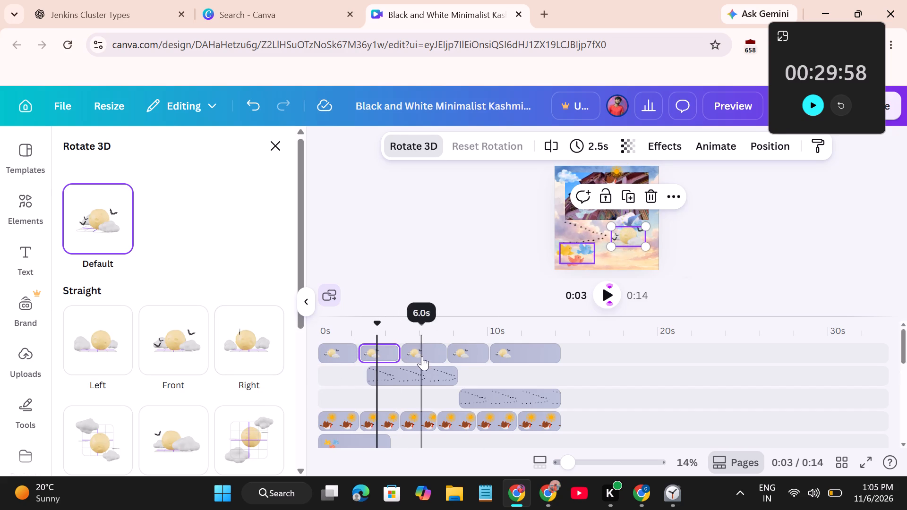
{"action": "scroll", "coordinate": [186, 385], "scroll_direction": "down", "scroll_amount": 1}
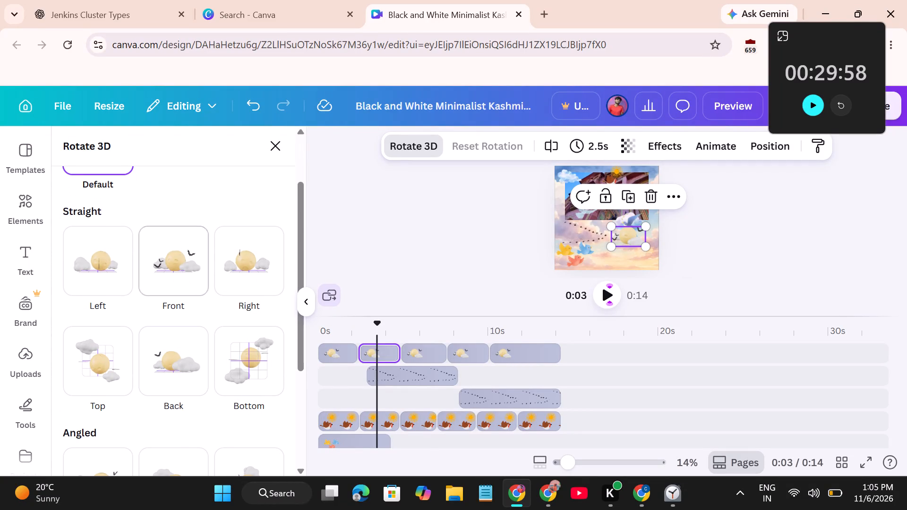
Set the first sun-and-cloud segment's 3D rotation to the straight Front view.
{"action": "left_click", "coordinate": [330, 354]}
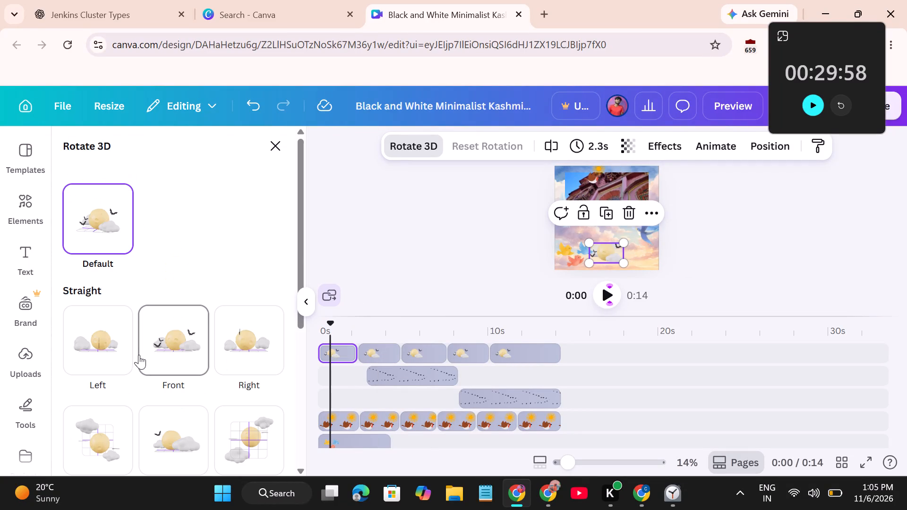
{"action": "left_click", "coordinate": [178, 346]}
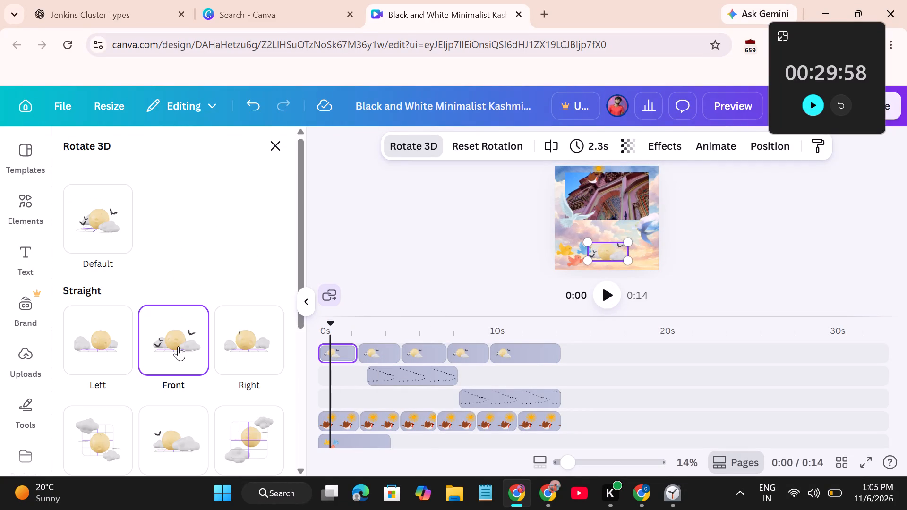
Rotate the second sun-and-cloud segment to the Top view, shrink it to about a fifth of the page's width, and nudge it slightly left.
{"action": "left_click", "coordinate": [378, 354]}
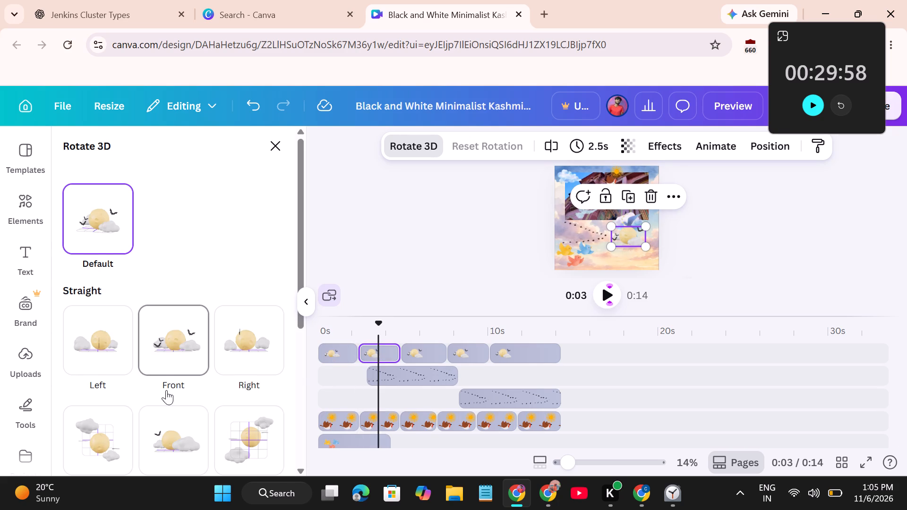
{"action": "scroll", "coordinate": [166, 390], "scroll_direction": "down", "scroll_amount": 2}
{"action": "left_click", "coordinate": [104, 358]}
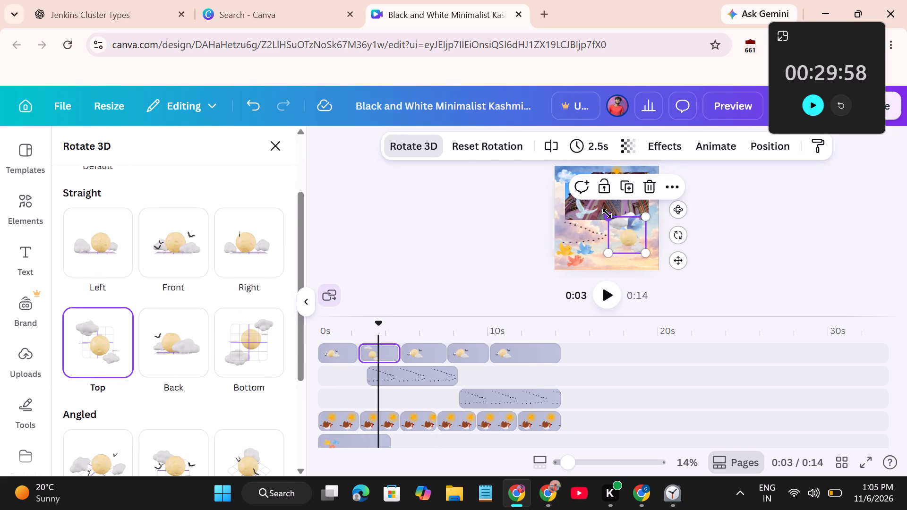
{"action": "left_click_drag", "start_coordinate": [607, 213], "coordinate": [621, 229]}
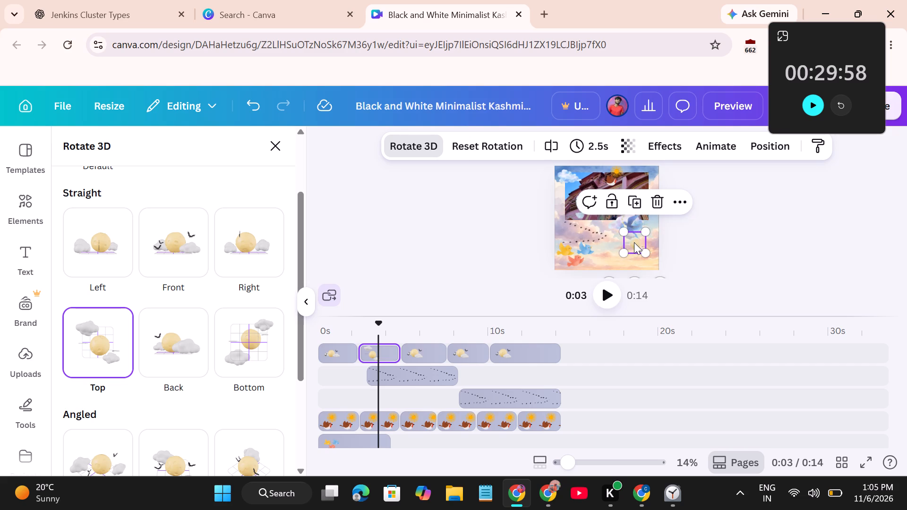
{"action": "left_click_drag", "start_coordinate": [634, 242], "coordinate": [628, 244]}
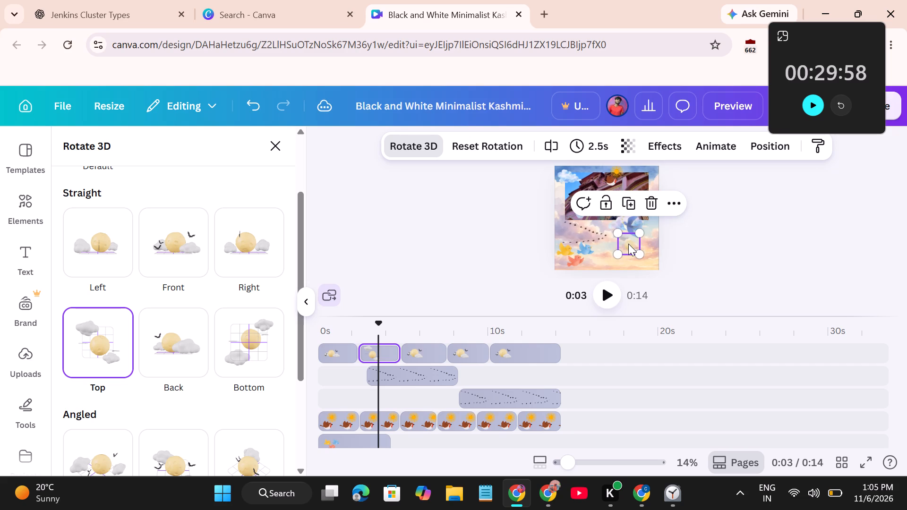
Move the third sun-and-cloud segment's graphic to the page's right side, overlapping the framed footage's lower-right corner.
{"action": "left_click", "coordinate": [419, 339]}
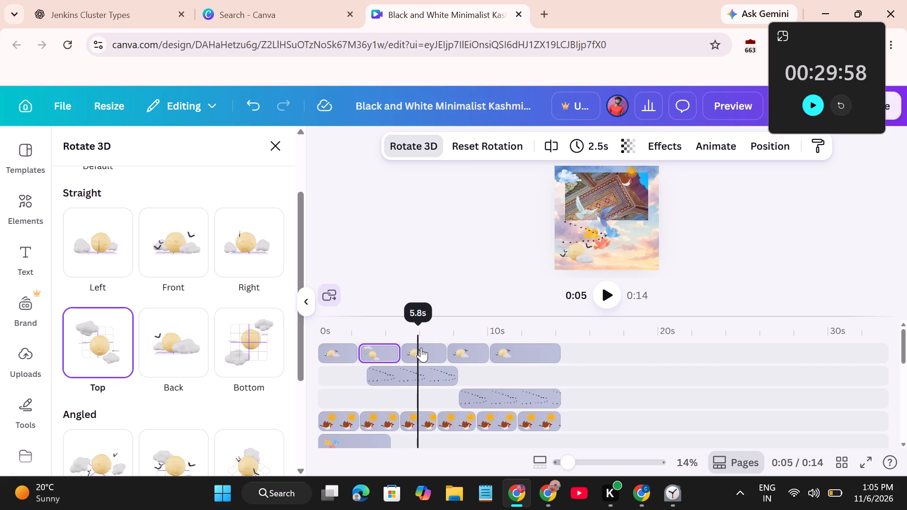
{"action": "left_click", "coordinate": [425, 356]}
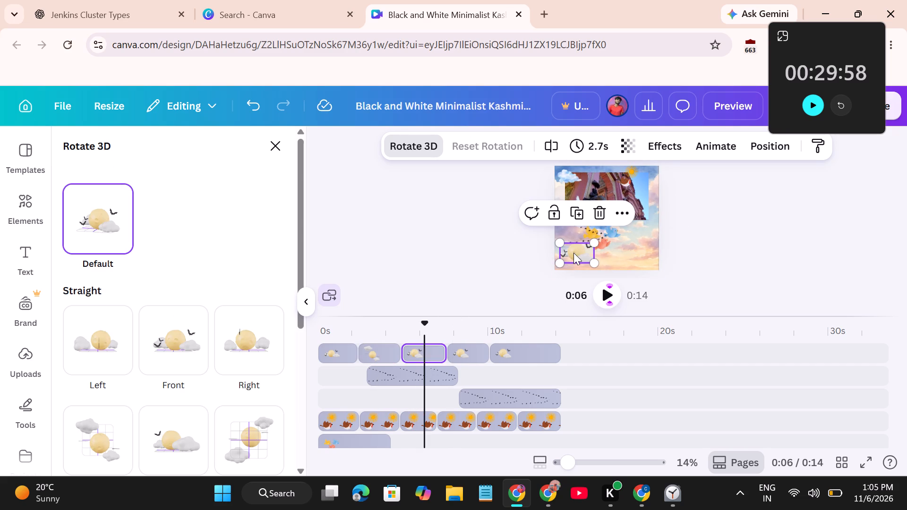
{"action": "left_click_drag", "start_coordinate": [573, 253], "coordinate": [638, 212]}
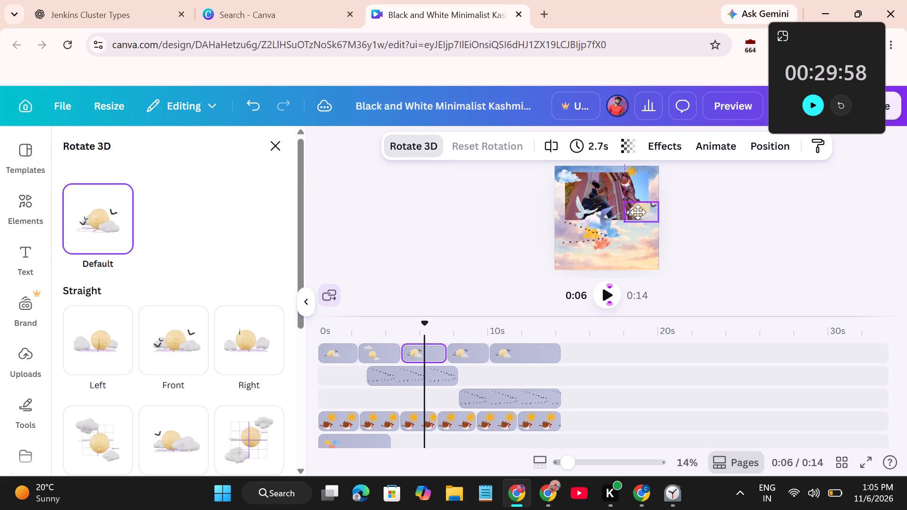
{"action": "left_click_drag", "start_coordinate": [638, 212], "coordinate": [634, 218]}
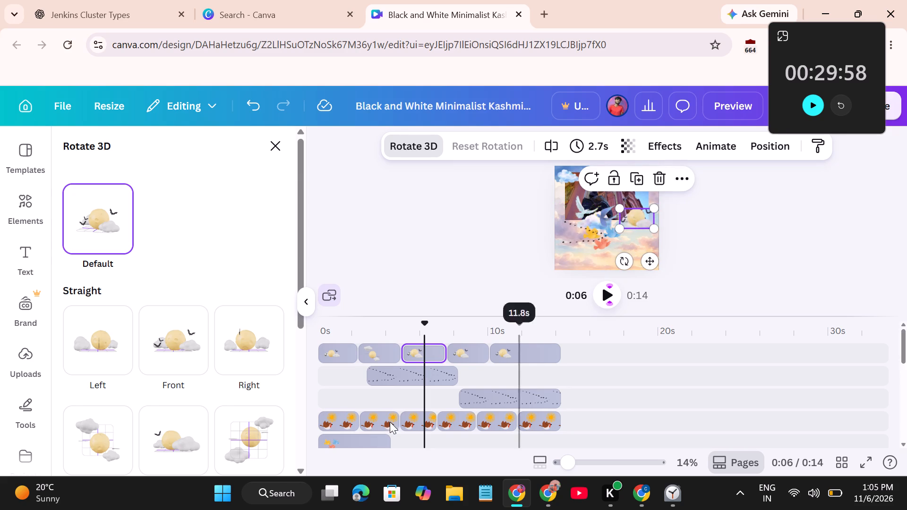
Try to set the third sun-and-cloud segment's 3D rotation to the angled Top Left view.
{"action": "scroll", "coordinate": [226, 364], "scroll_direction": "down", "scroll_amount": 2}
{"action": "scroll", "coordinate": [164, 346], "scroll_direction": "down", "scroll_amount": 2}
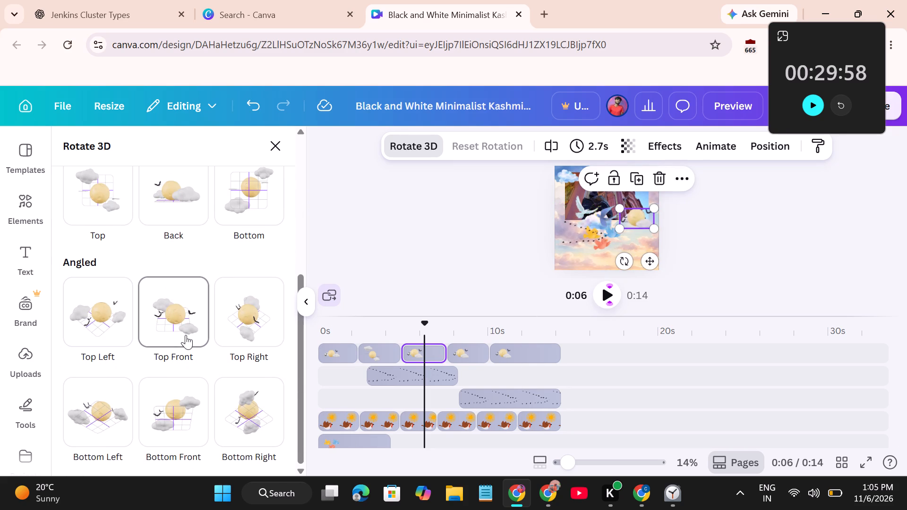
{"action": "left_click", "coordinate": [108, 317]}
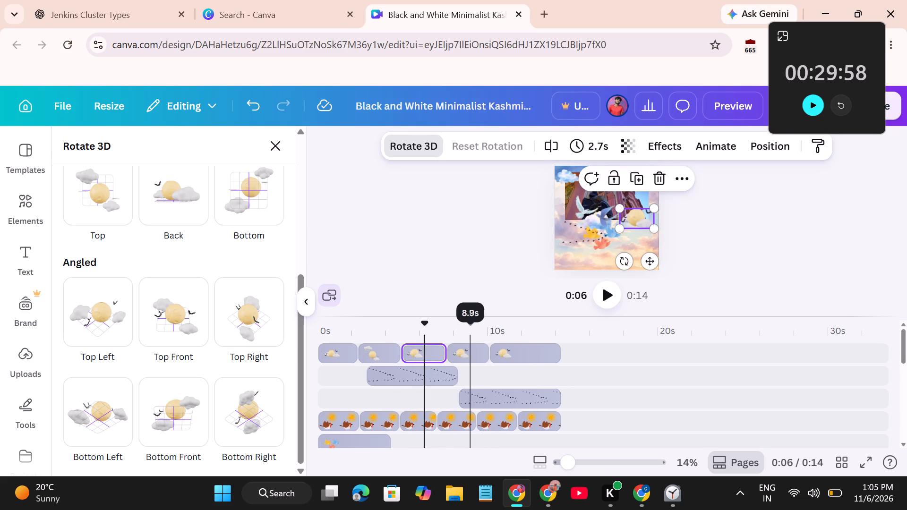
Move the fourth sun-and-cloud segment's graphic onto the page's right edge, overlapping the right side of the framed footage.
{"action": "left_click", "coordinate": [467, 335]}
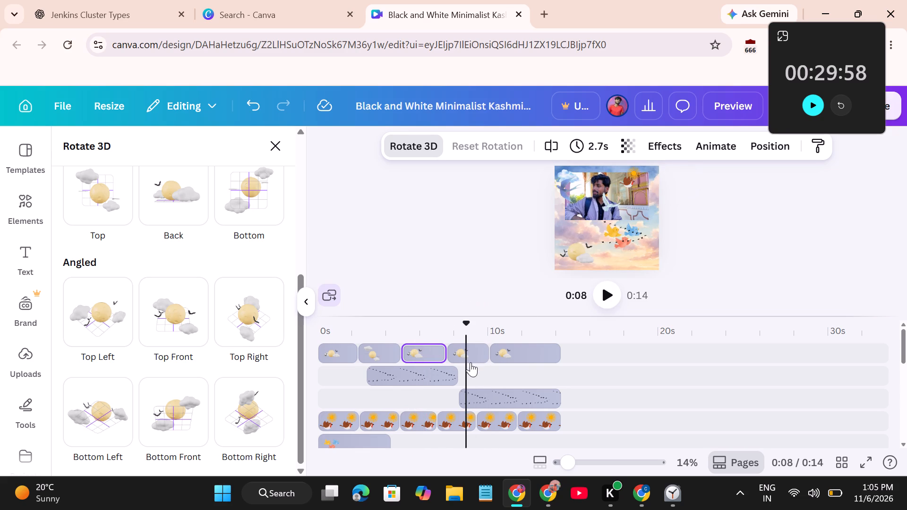
{"action": "left_click", "coordinate": [471, 362]}
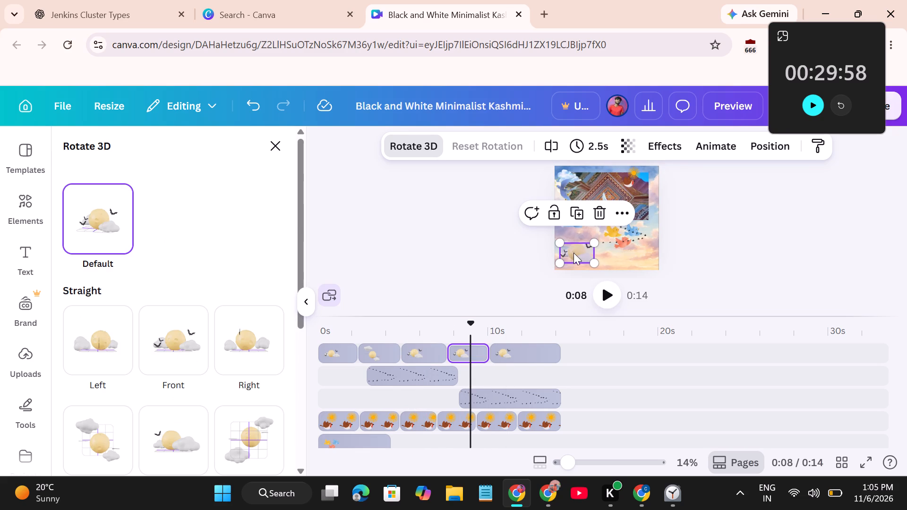
{"action": "left_click_drag", "start_coordinate": [573, 253], "coordinate": [641, 188]}
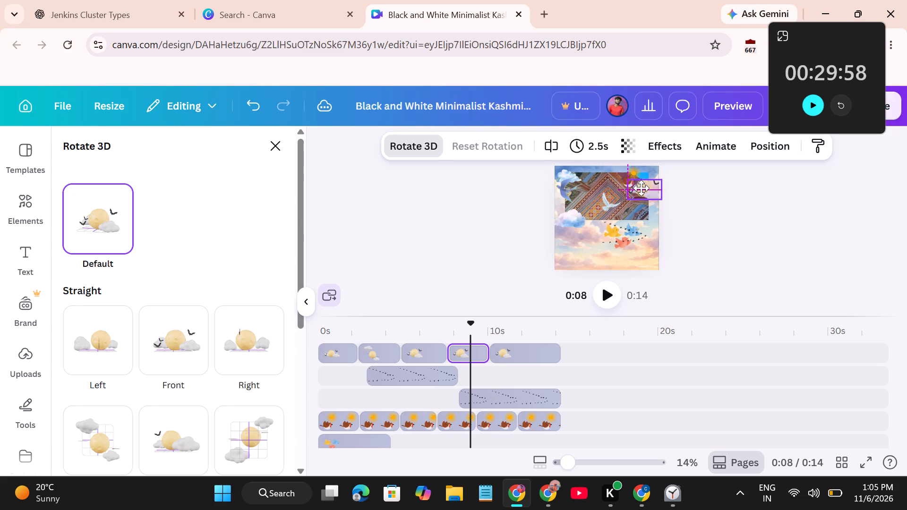
{"action": "left_click_drag", "start_coordinate": [641, 188], "coordinate": [643, 195]}
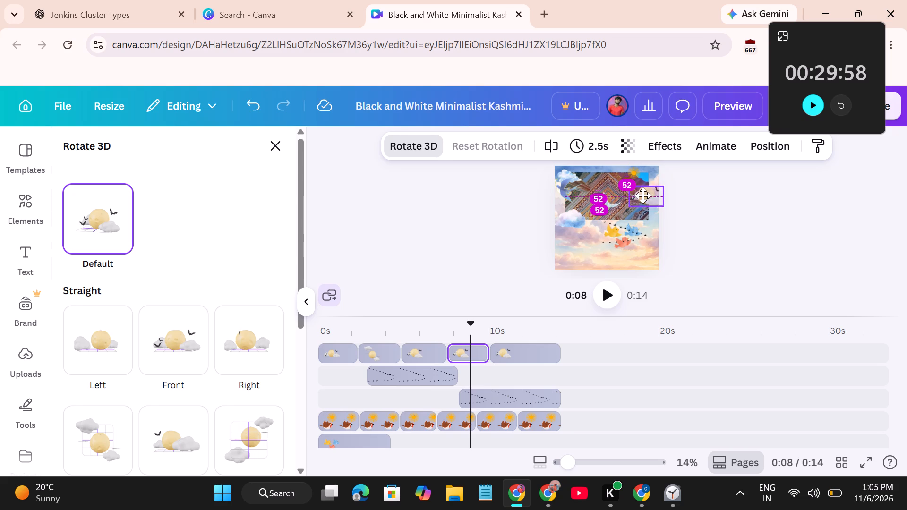
{"action": "left_click_drag", "start_coordinate": [643, 195], "coordinate": [643, 196]}
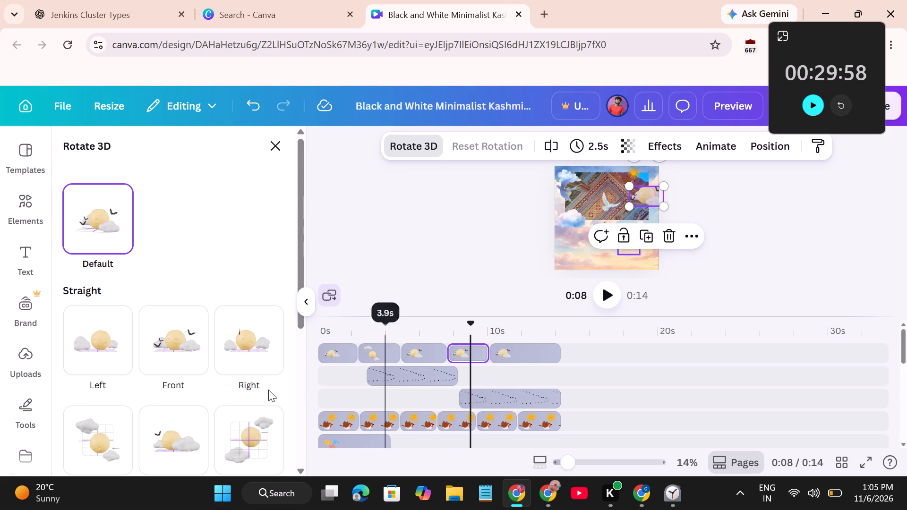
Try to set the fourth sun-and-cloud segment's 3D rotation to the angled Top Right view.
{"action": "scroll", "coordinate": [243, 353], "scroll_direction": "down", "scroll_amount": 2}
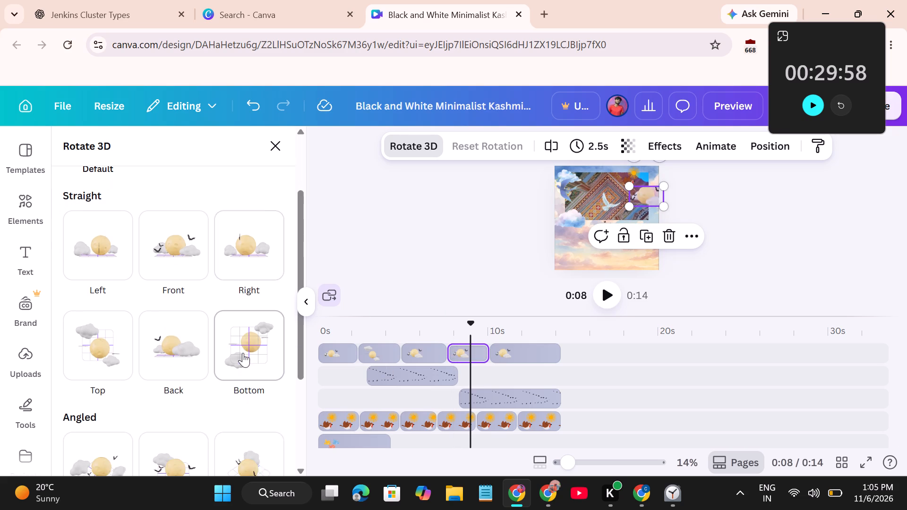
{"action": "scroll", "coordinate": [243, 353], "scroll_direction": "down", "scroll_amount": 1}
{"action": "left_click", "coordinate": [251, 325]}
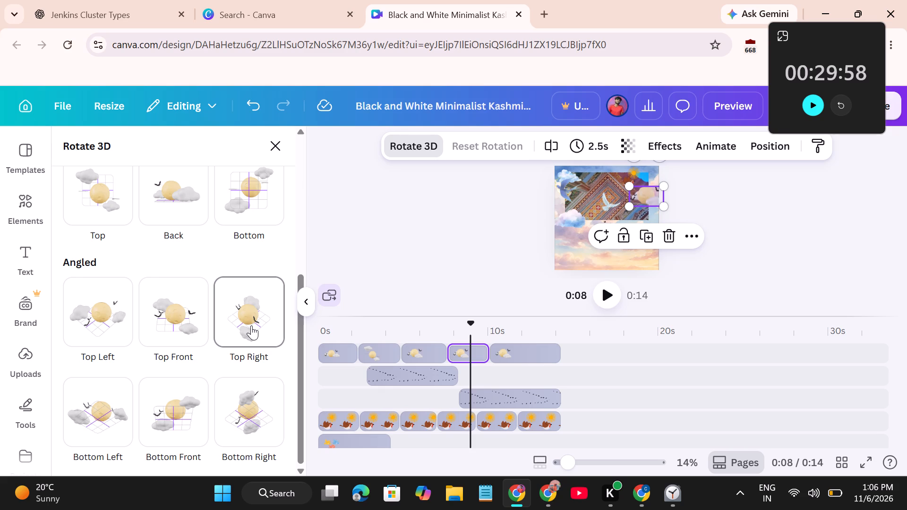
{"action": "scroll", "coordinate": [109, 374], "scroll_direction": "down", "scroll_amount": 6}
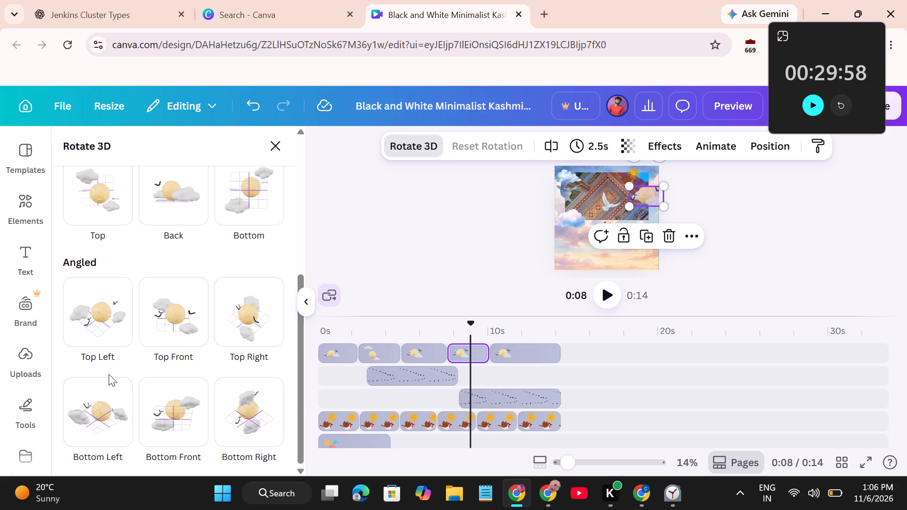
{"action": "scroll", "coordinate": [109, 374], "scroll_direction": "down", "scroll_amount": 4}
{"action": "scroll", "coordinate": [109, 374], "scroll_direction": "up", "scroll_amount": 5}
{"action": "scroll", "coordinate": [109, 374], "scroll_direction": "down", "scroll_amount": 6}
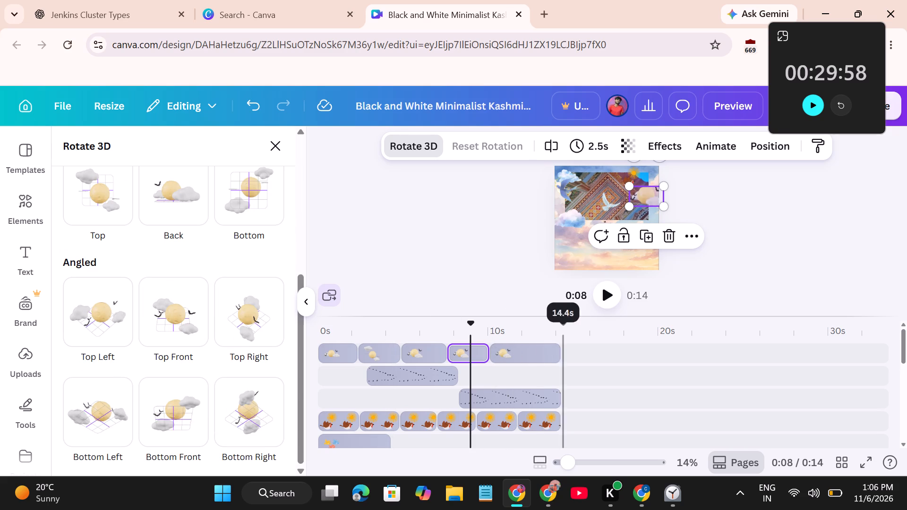
Rotate the last sun-and-cloud segment to the Front view and move it to the page's left edge, by the framed footage's lower-left corner.
{"action": "left_click", "coordinate": [528, 342]}
{"action": "left_click", "coordinate": [523, 346]}
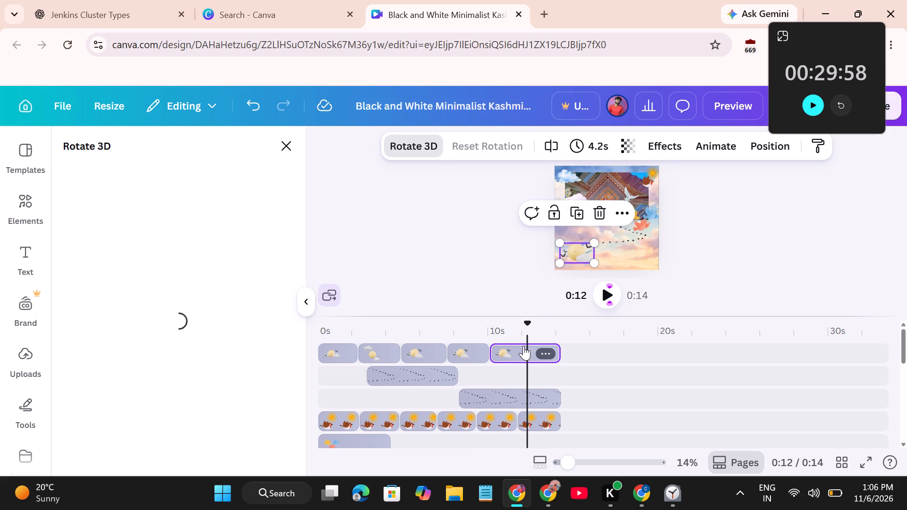
{"action": "left_click", "coordinate": [178, 348]}
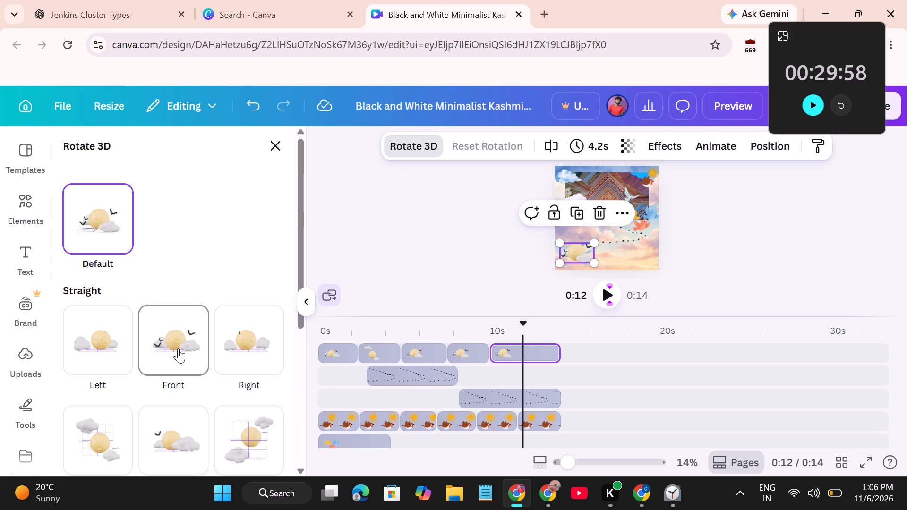
{"action": "left_click_drag", "start_coordinate": [577, 253], "coordinate": [574, 230]}
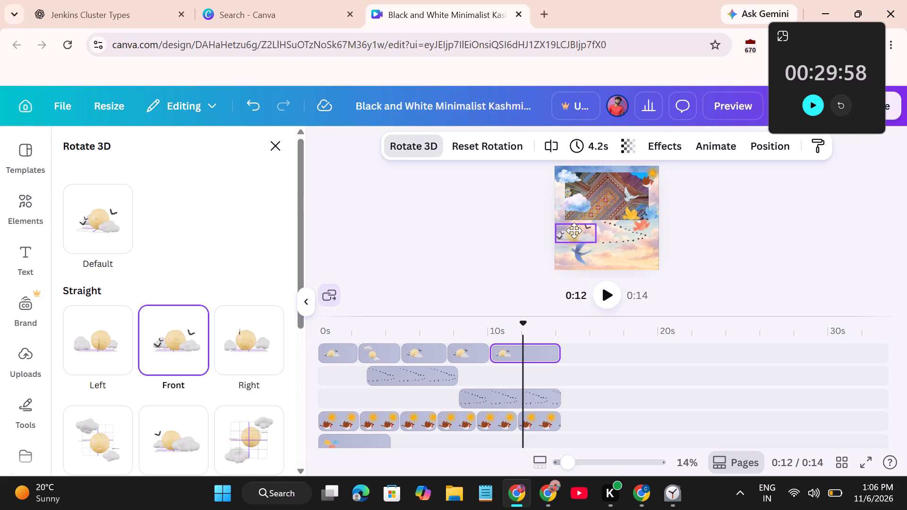
{"action": "left_click_drag", "start_coordinate": [574, 230], "coordinate": [572, 224]}
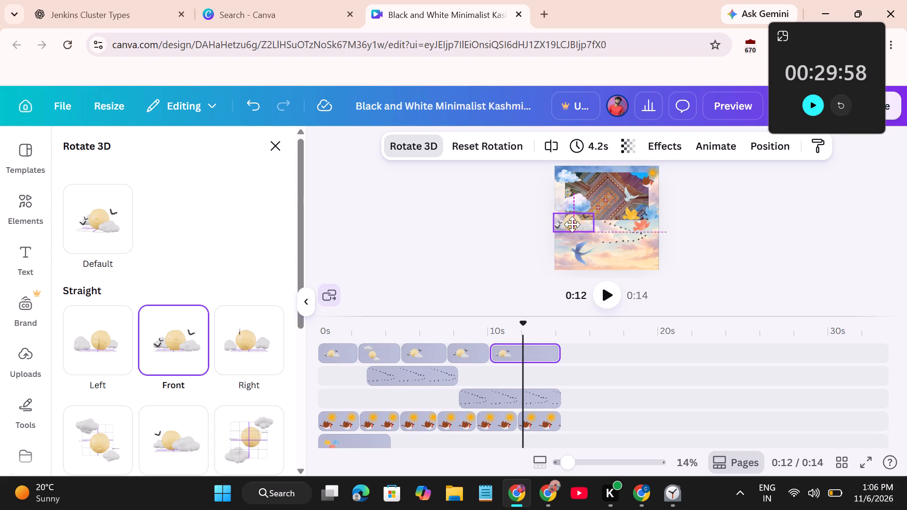
{"action": "left_click_drag", "start_coordinate": [572, 224], "coordinate": [572, 225]}
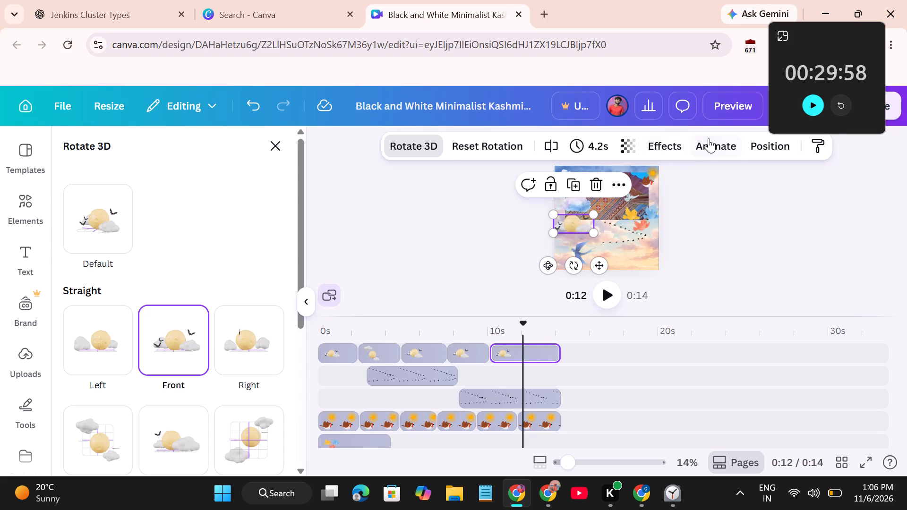
Apply the Pan animation to the last sun-and-cloud segment and the Rise animation to the fourth one.
{"action": "left_click", "coordinate": [710, 138]}
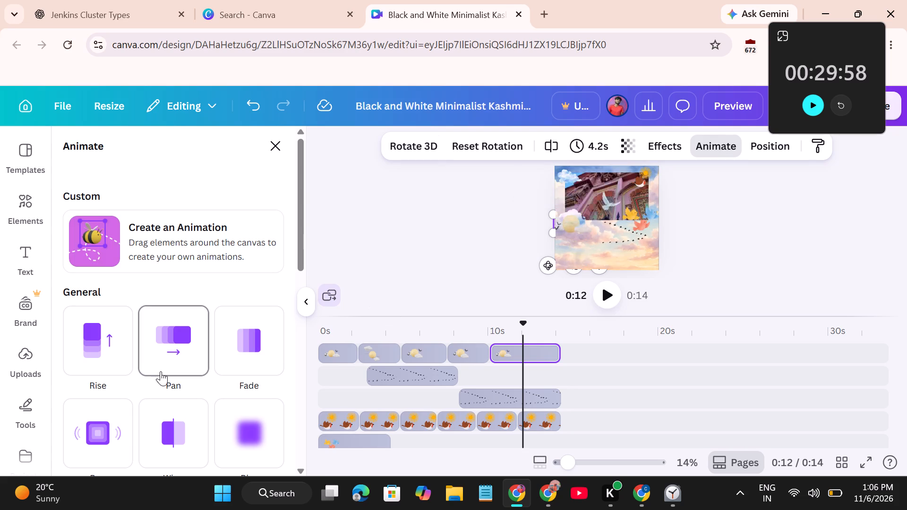
{"action": "left_click", "coordinate": [178, 356]}
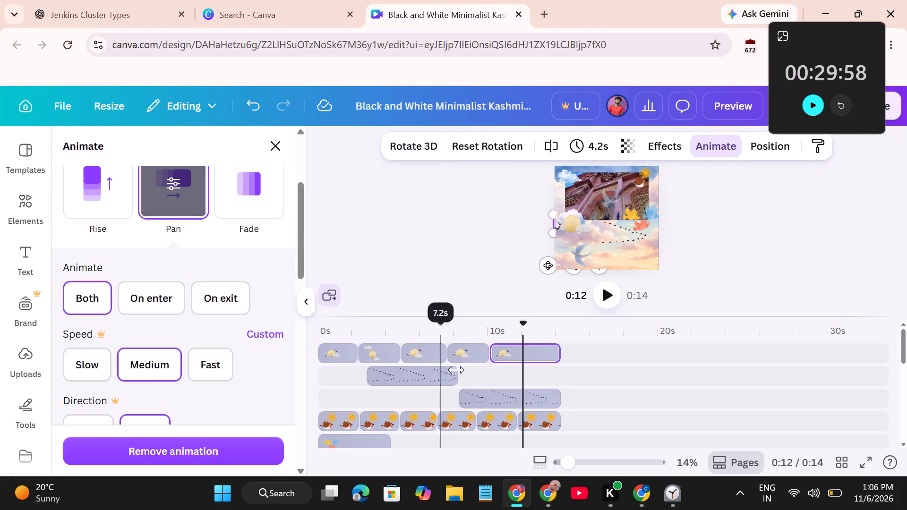
{"action": "left_click", "coordinate": [469, 343]}
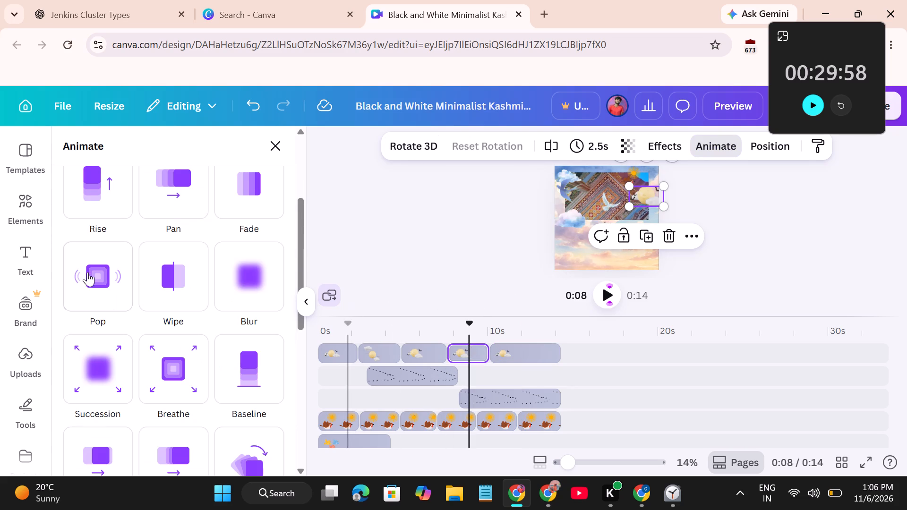
{"action": "left_click", "coordinate": [105, 209]}
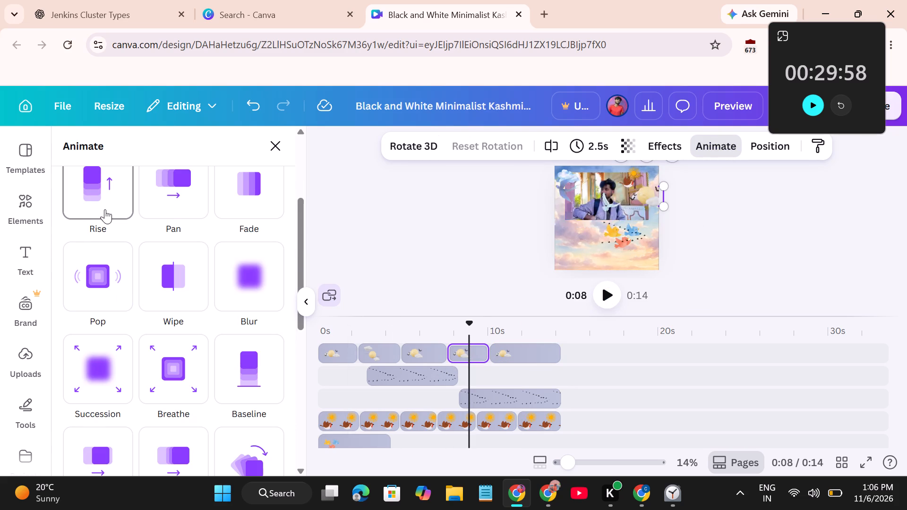
Apply the Fade animation to the third sun-and-cloud segment and the Rise animation to the second one.
{"action": "left_click", "coordinate": [417, 342]}
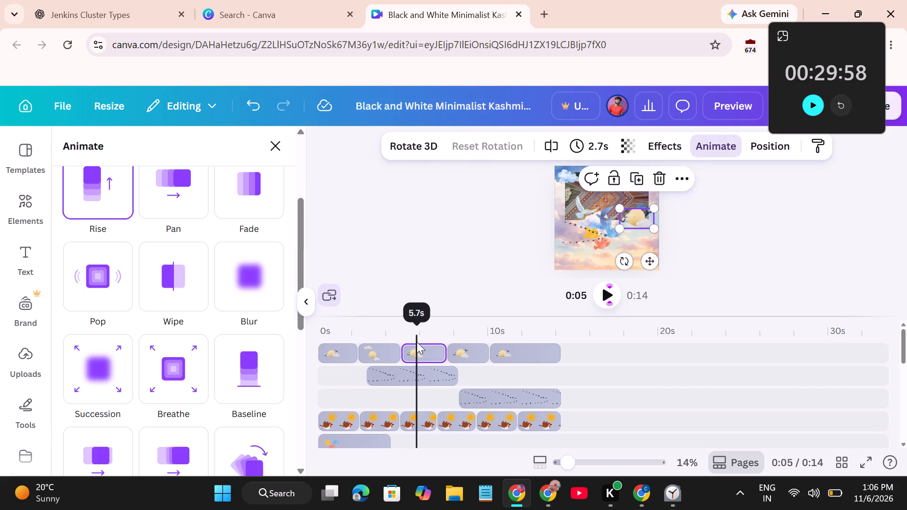
{"action": "left_click", "coordinate": [223, 195]}
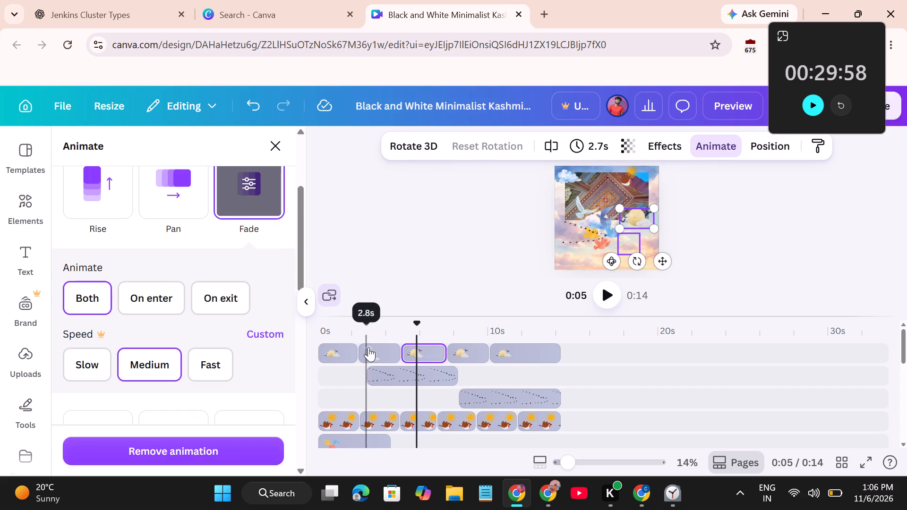
{"action": "left_click", "coordinate": [375, 348]}
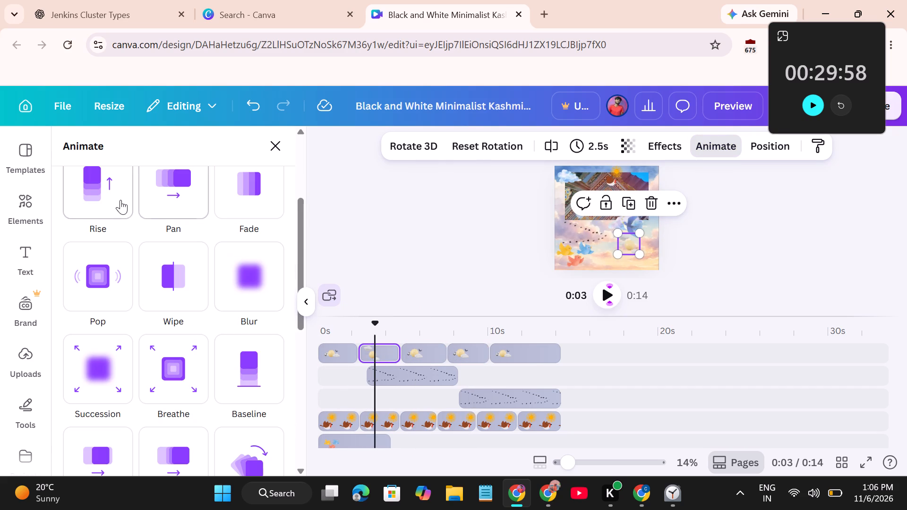
{"action": "left_click", "coordinate": [120, 200]}
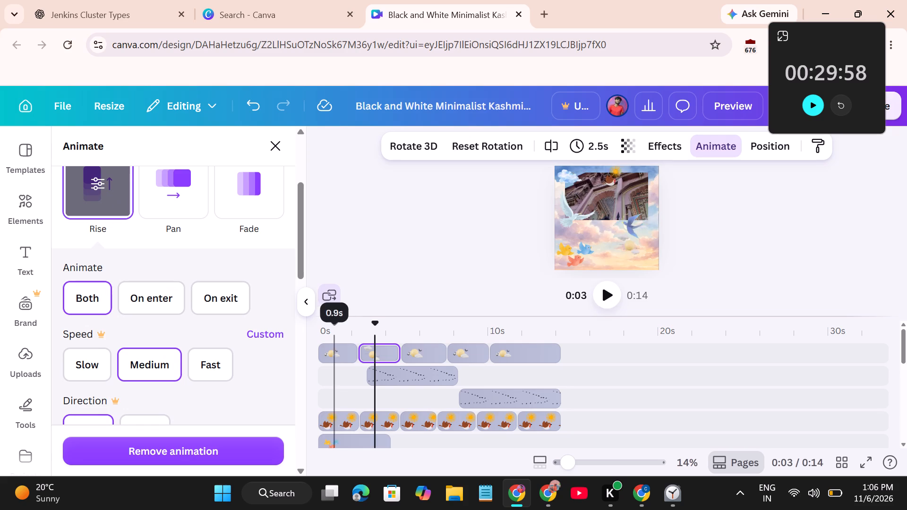
Apply the Rise animation to the first sun-and-cloud segment.
{"action": "left_click", "coordinate": [343, 340]}
{"action": "left_click", "coordinate": [340, 350]}
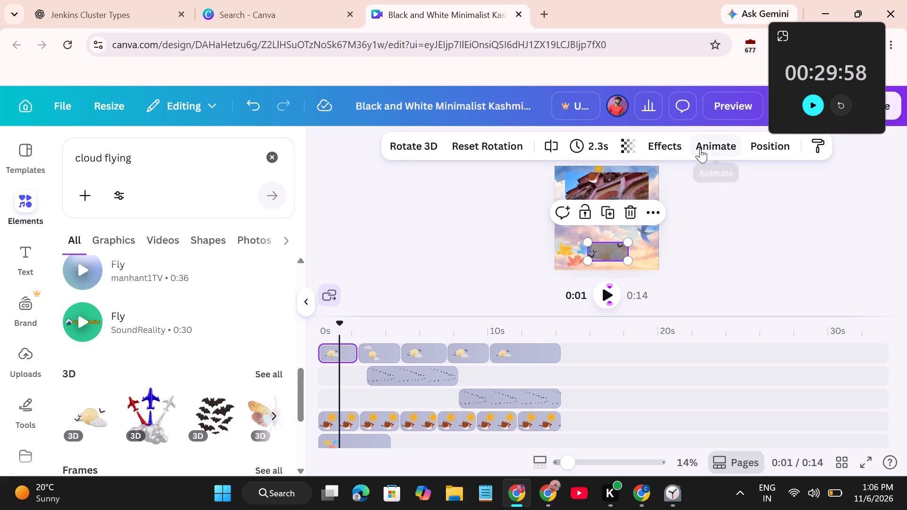
{"action": "left_click", "coordinate": [700, 148]}
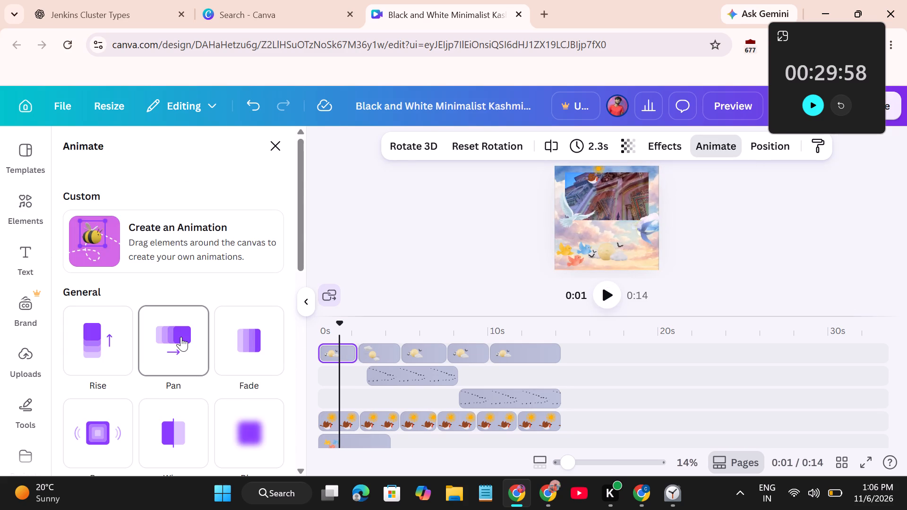
{"action": "left_click", "coordinate": [87, 339]}
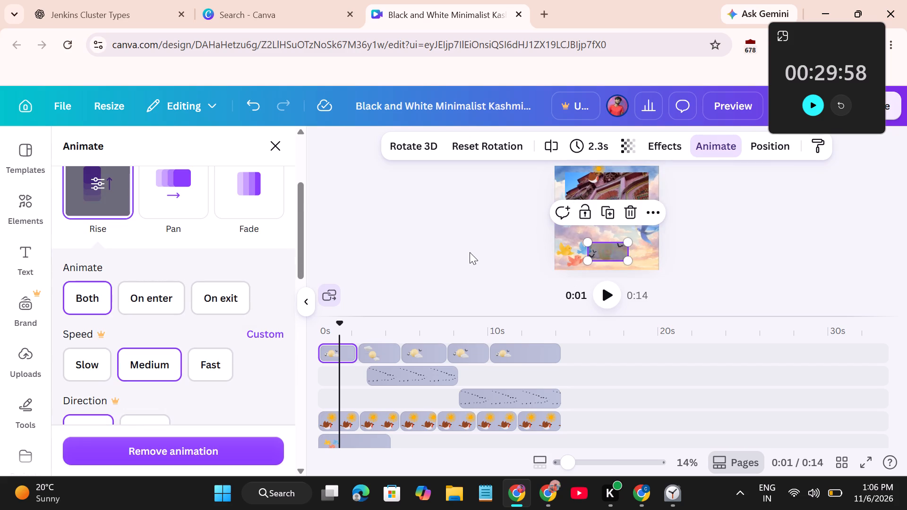
Set the corner rounding of the framed footage to 62.
{"action": "left_click", "coordinate": [615, 193]}
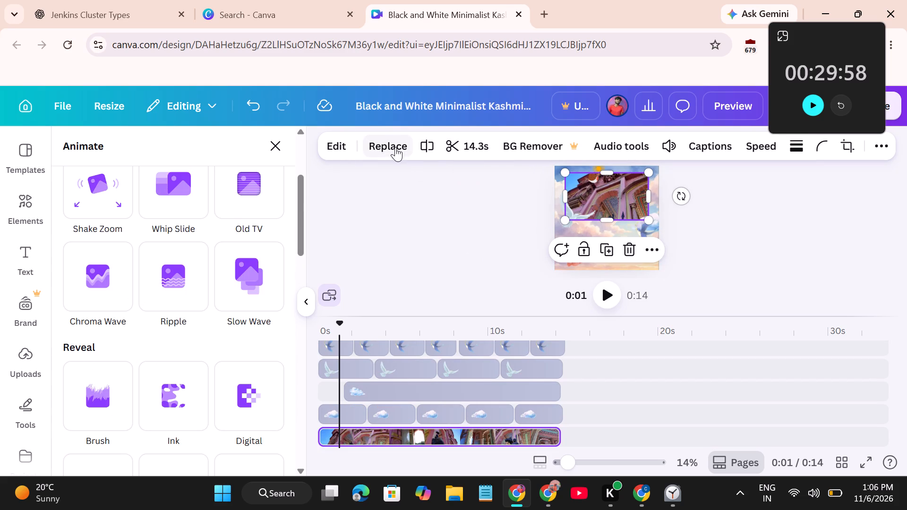
{"action": "left_click", "coordinate": [345, 144]}
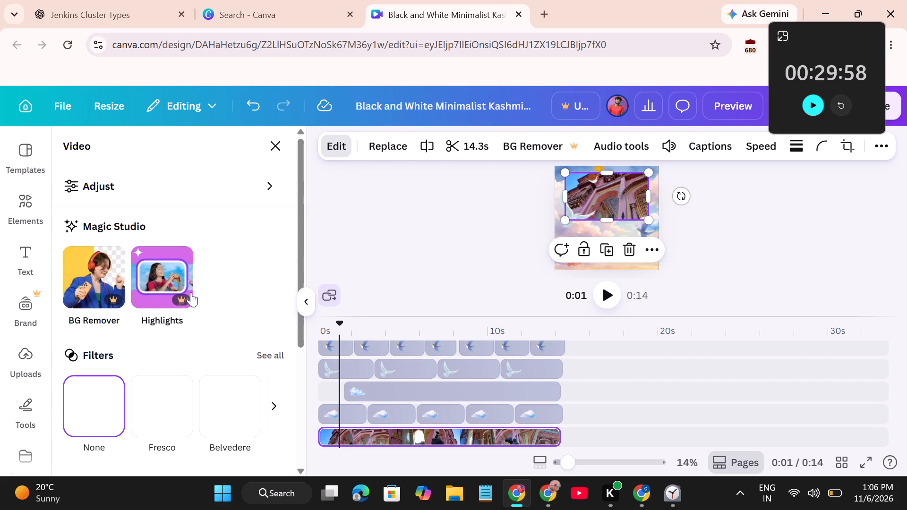
{"action": "scroll", "coordinate": [183, 303], "scroll_direction": "down", "scroll_amount": 2}
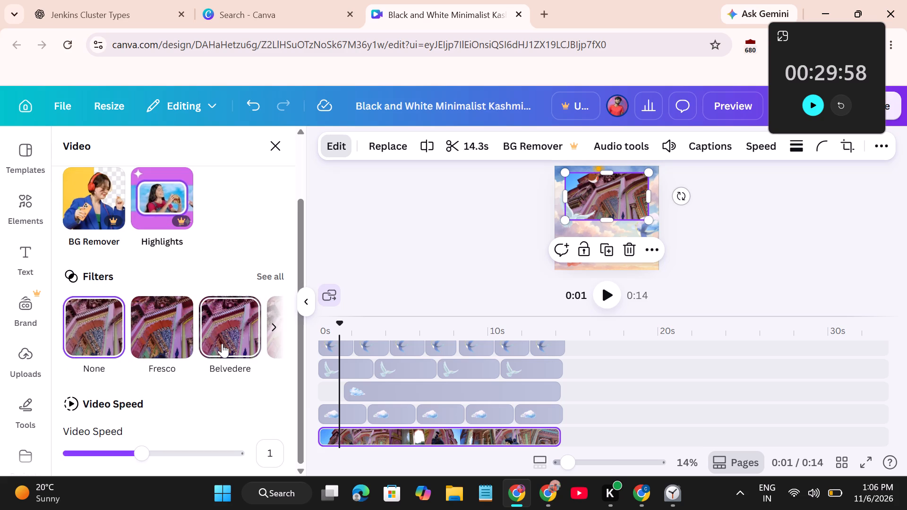
{"action": "scroll", "coordinate": [222, 343], "scroll_direction": "down", "scroll_amount": 3}
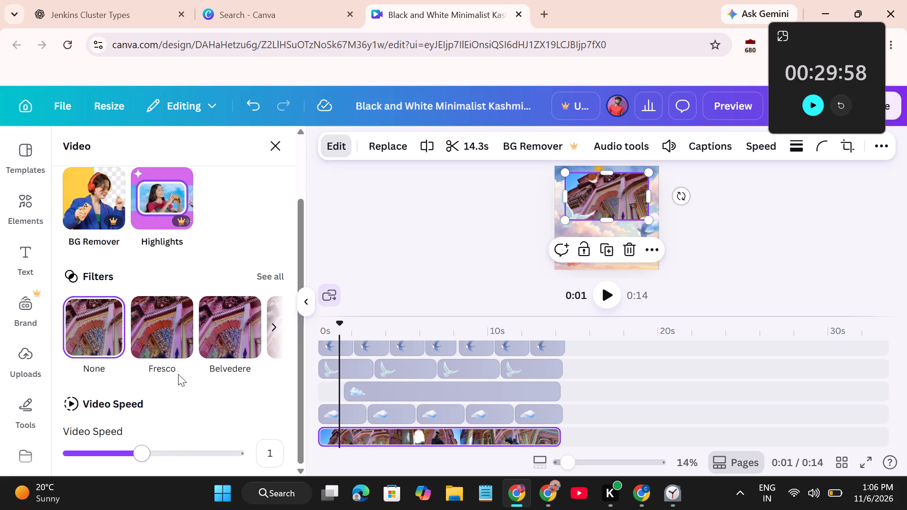
{"action": "scroll", "coordinate": [190, 357], "scroll_direction": "up", "scroll_amount": 4}
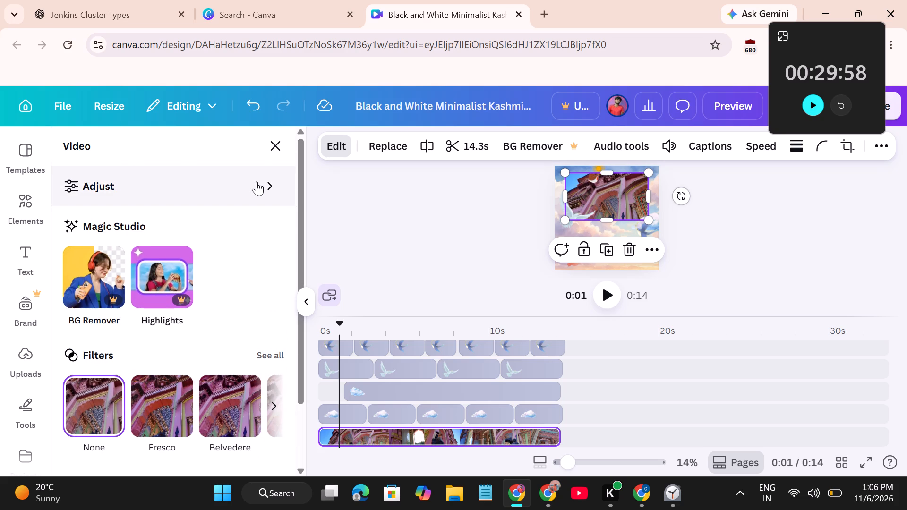
{"action": "left_click", "coordinate": [819, 150]}
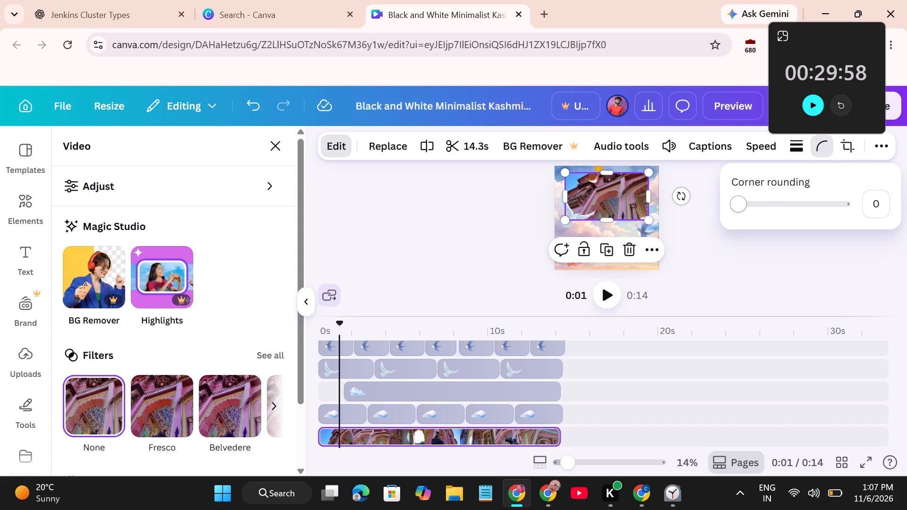
{"action": "left_click_drag", "start_coordinate": [747, 202], "coordinate": [786, 219]}
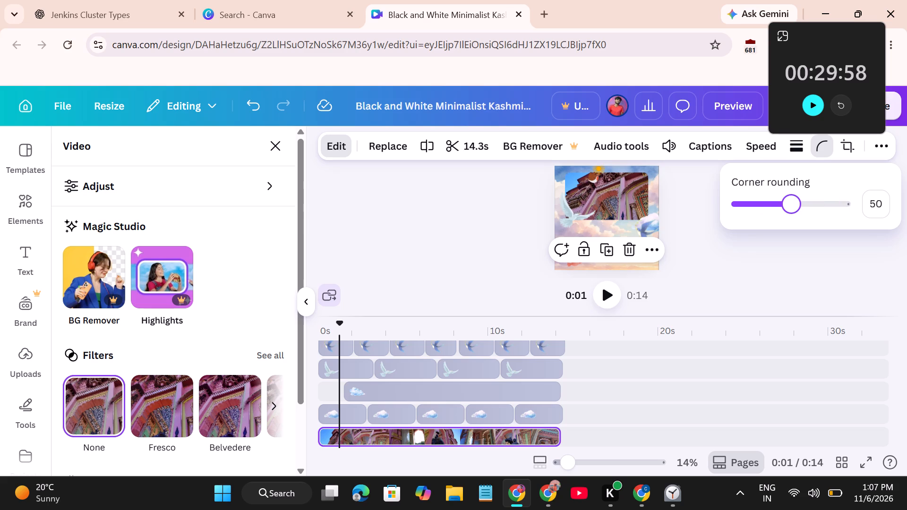
{"action": "left_click_drag", "start_coordinate": [786, 219], "coordinate": [804, 218]}
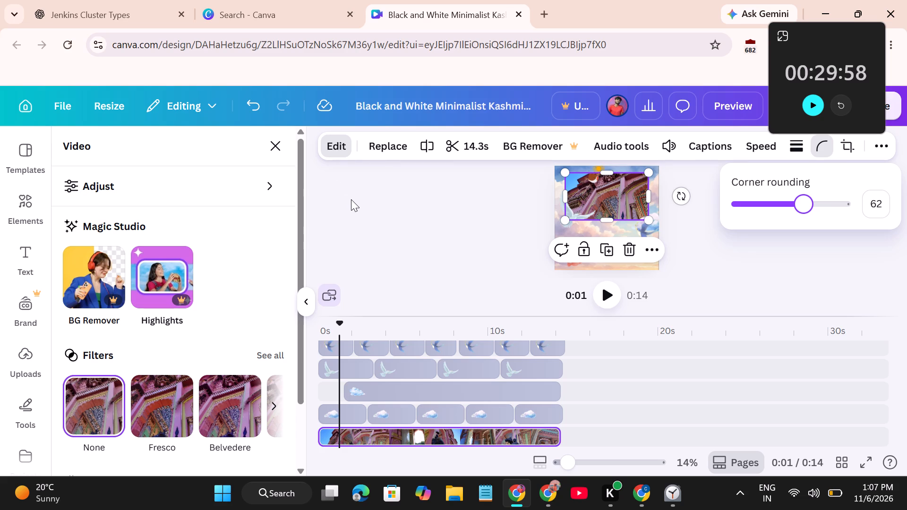
{"action": "left_click", "coordinate": [415, 238]}
Search the elements library for "decorative border", replacing the previous cloud search.
{"action": "scroll", "coordinate": [424, 369], "scroll_direction": "down", "scroll_amount": 2}
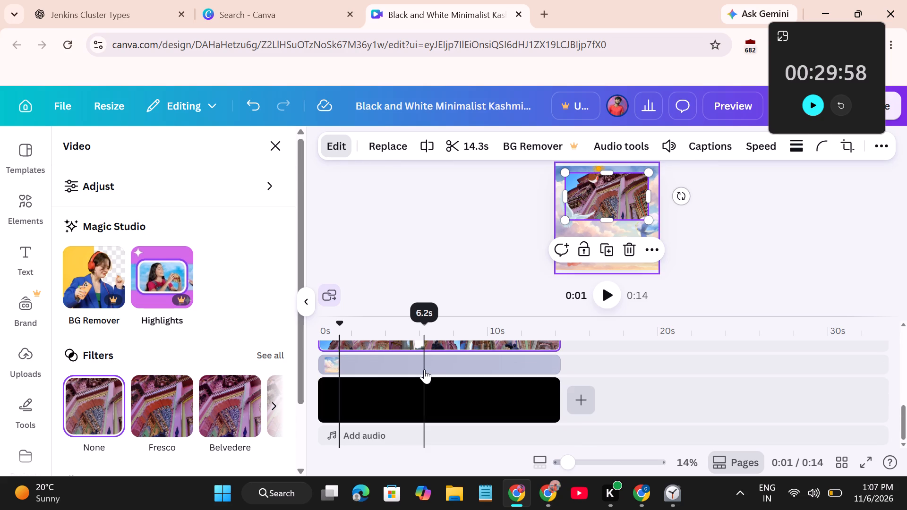
{"action": "scroll", "coordinate": [424, 369], "scroll_direction": "up", "scroll_amount": 5}
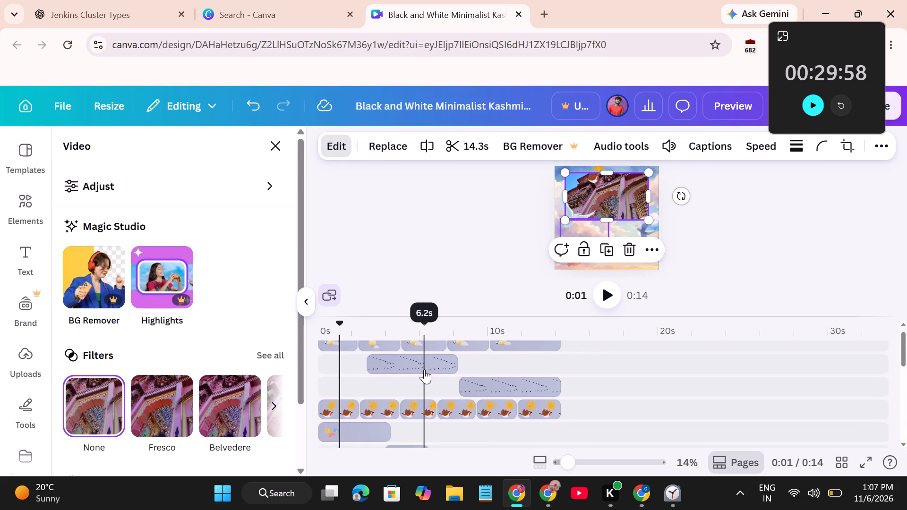
{"action": "left_click", "coordinate": [17, 195]}
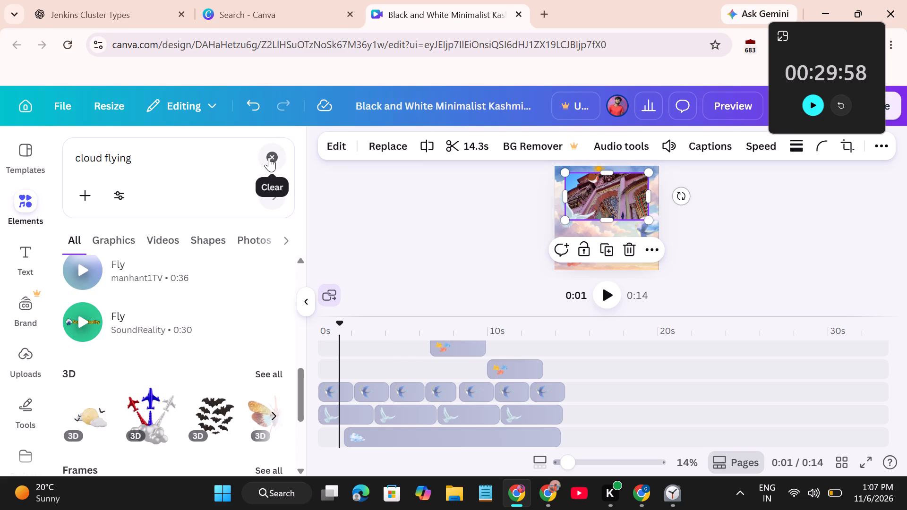
{"action": "left_click", "coordinate": [269, 157]}
{"action": "type", "text": "decor"}
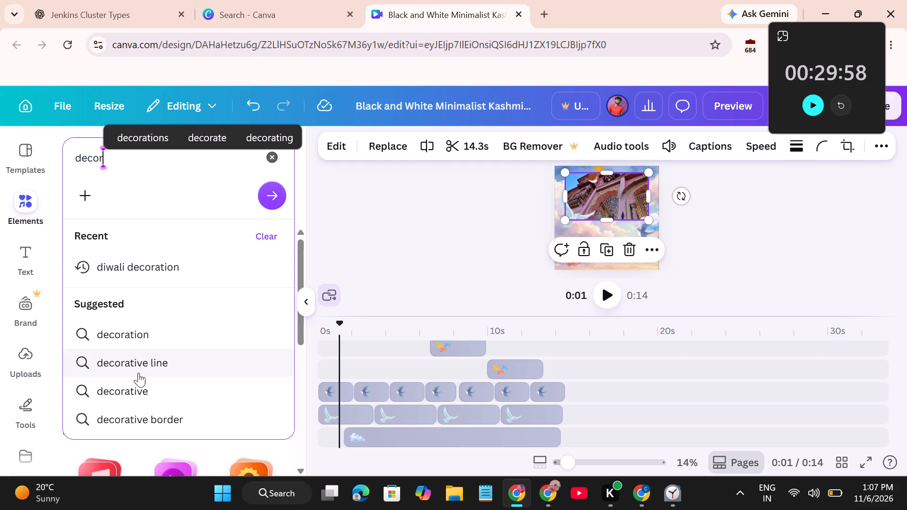
{"action": "left_click", "coordinate": [141, 416]}
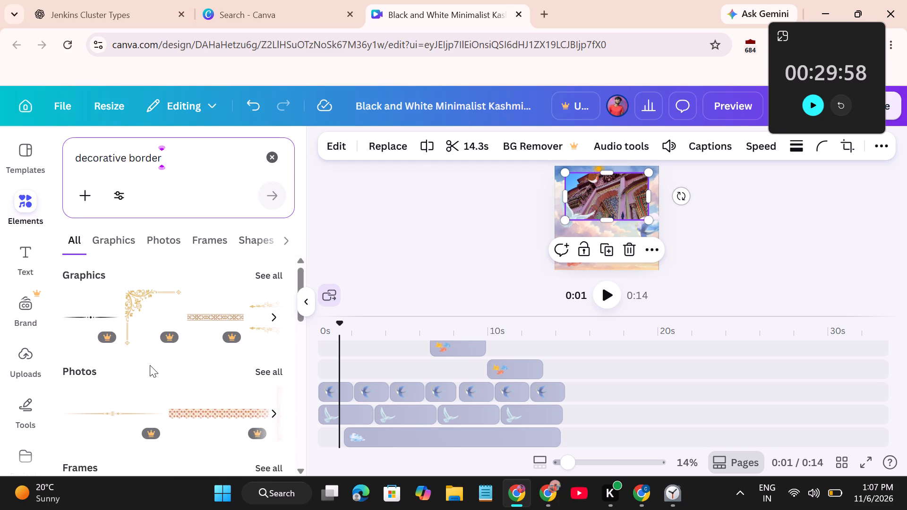
Browse the decorative border results across graphics, photos, frames, shapes, videos and mockups for a suitable border.
{"action": "scroll", "coordinate": [177, 337], "scroll_direction": "down", "scroll_amount": 2}
{"action": "scroll", "coordinate": [203, 321], "scroll_direction": "up", "scroll_amount": 3}
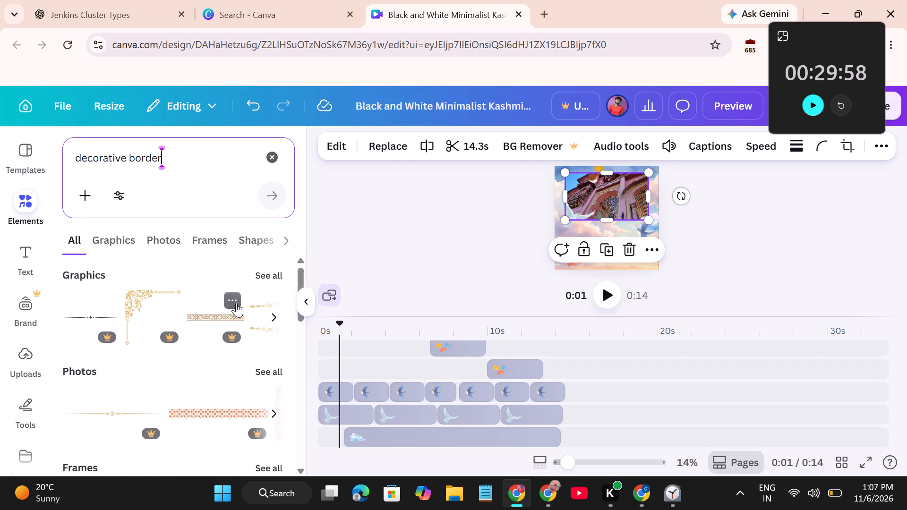
{"action": "scroll", "coordinate": [236, 303], "scroll_direction": "left", "scroll_amount": 4}
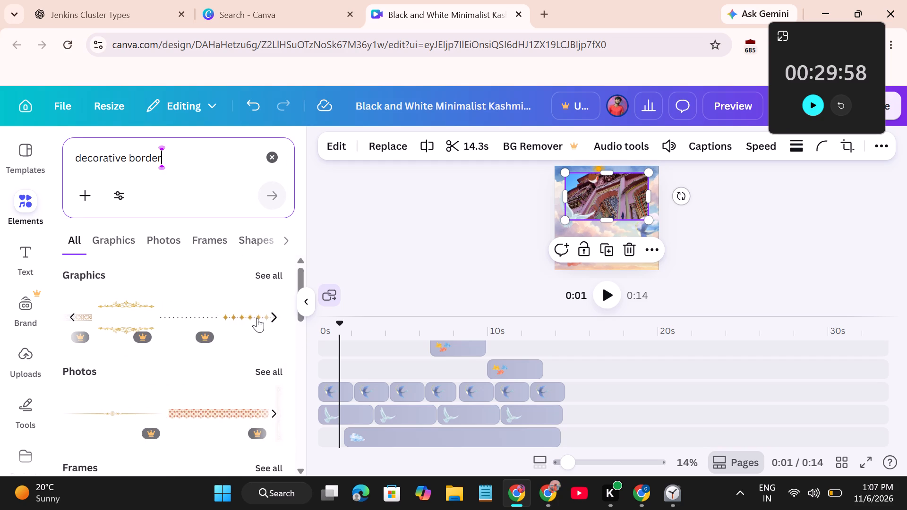
{"action": "scroll", "coordinate": [257, 318], "scroll_direction": "left", "scroll_amount": 3}
{"action": "scroll", "coordinate": [235, 336], "scroll_direction": "down", "scroll_amount": 4}
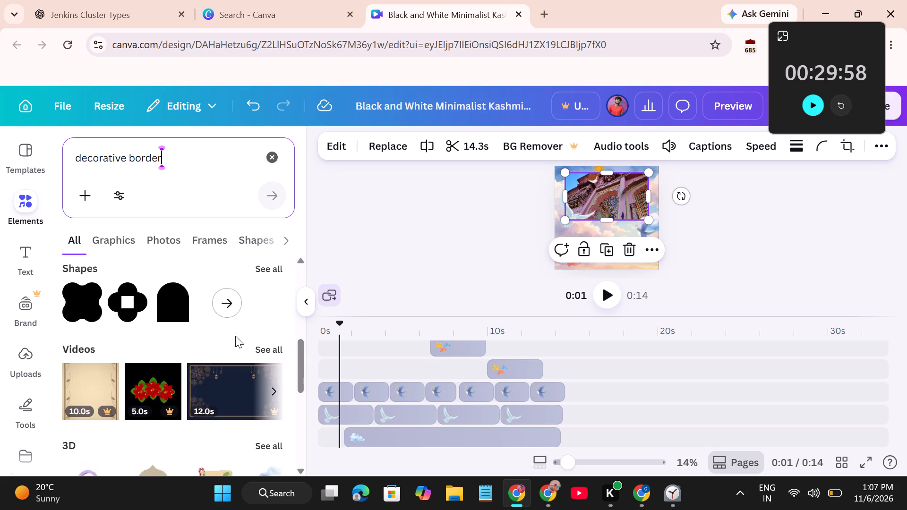
{"action": "scroll", "coordinate": [235, 336], "scroll_direction": "down", "scroll_amount": 2}
{"action": "scroll", "coordinate": [235, 336], "scroll_direction": "up", "scroll_amount": 1}
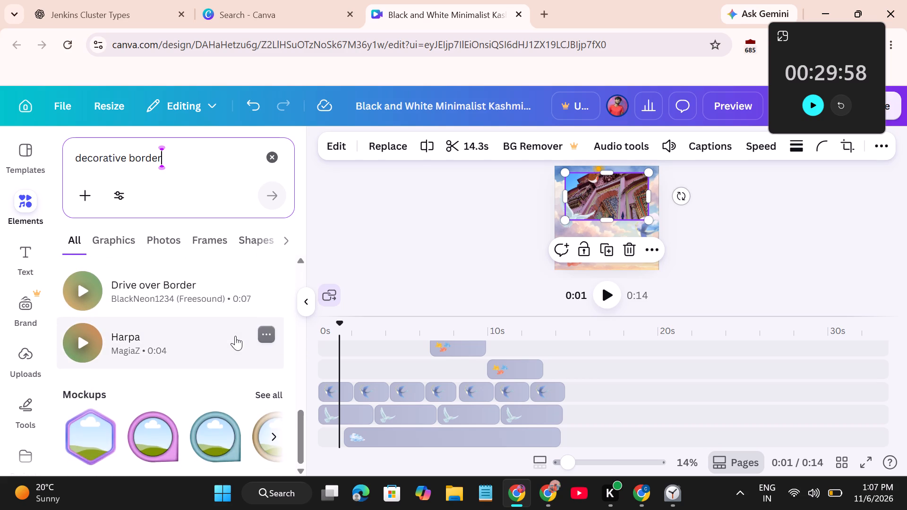
{"action": "scroll", "coordinate": [235, 336], "scroll_direction": "up", "scroll_amount": 3}
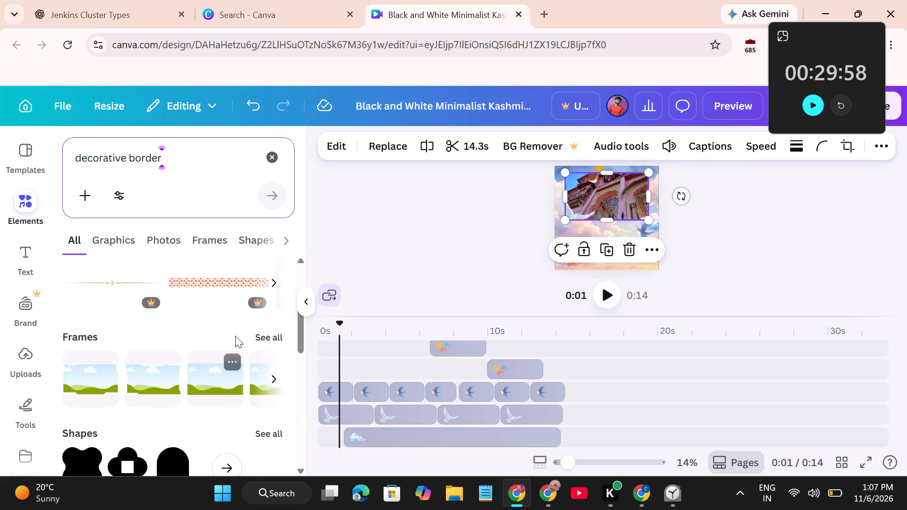
{"action": "scroll", "coordinate": [235, 336], "scroll_direction": "up", "scroll_amount": 2}
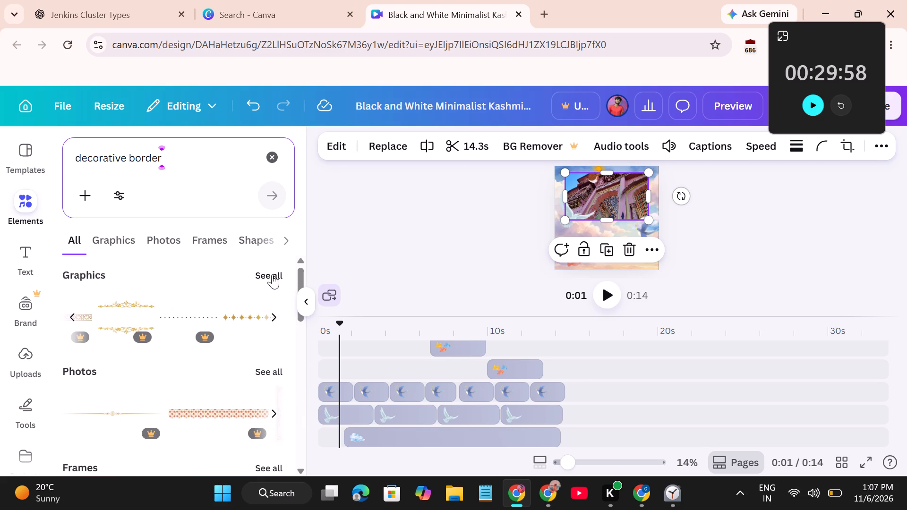
Examine the full list of decorative border graphics for a suitable embellishment.
{"action": "left_click", "coordinate": [272, 274]}
{"action": "scroll", "coordinate": [225, 365], "scroll_direction": "down", "scroll_amount": 1}
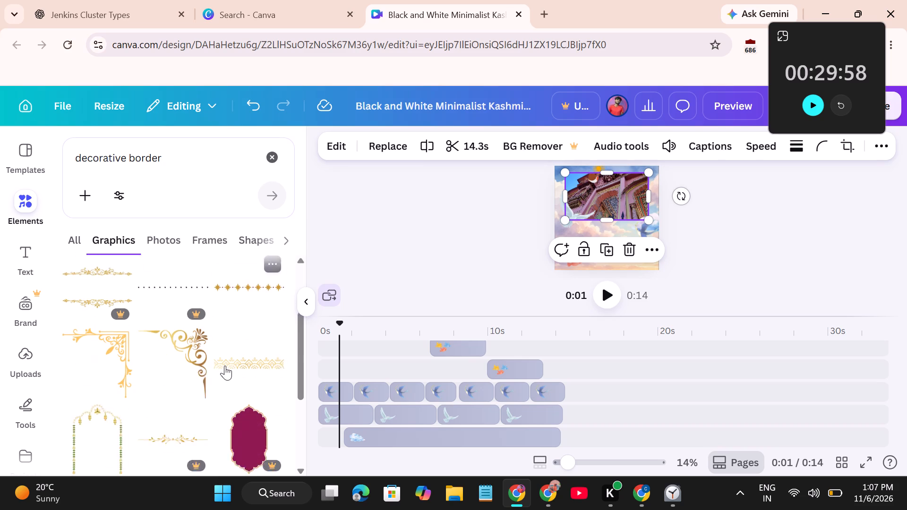
{"action": "scroll", "coordinate": [225, 365], "scroll_direction": "down", "scroll_amount": 4}
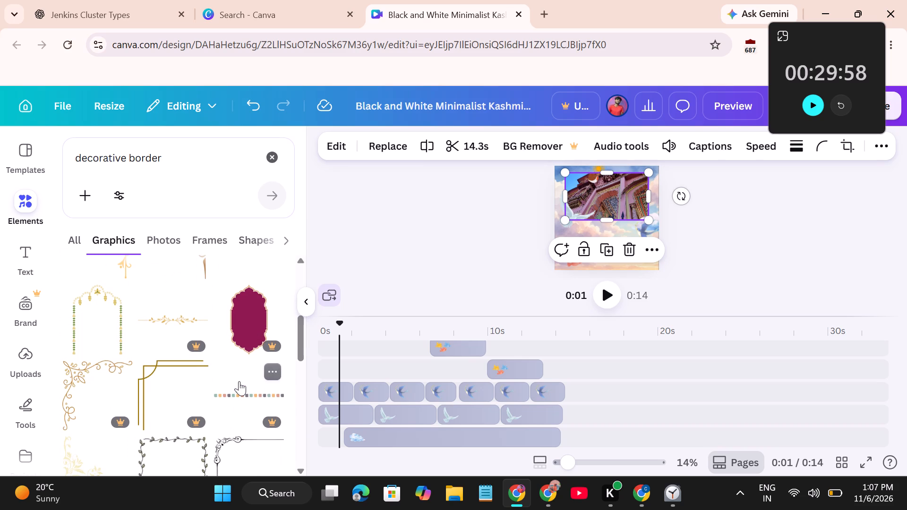
{"action": "scroll", "coordinate": [239, 381], "scroll_direction": "down", "scroll_amount": 1}
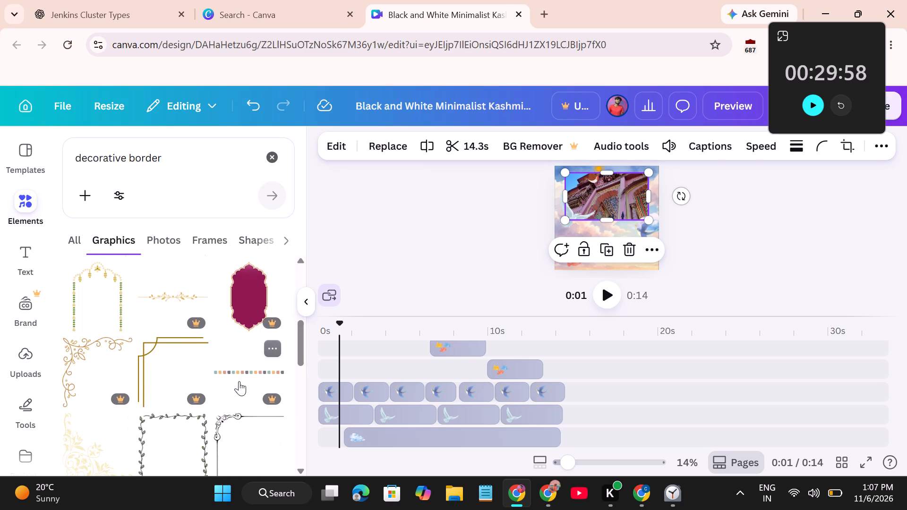
{"action": "scroll", "coordinate": [239, 381], "scroll_direction": "down", "scroll_amount": 1}
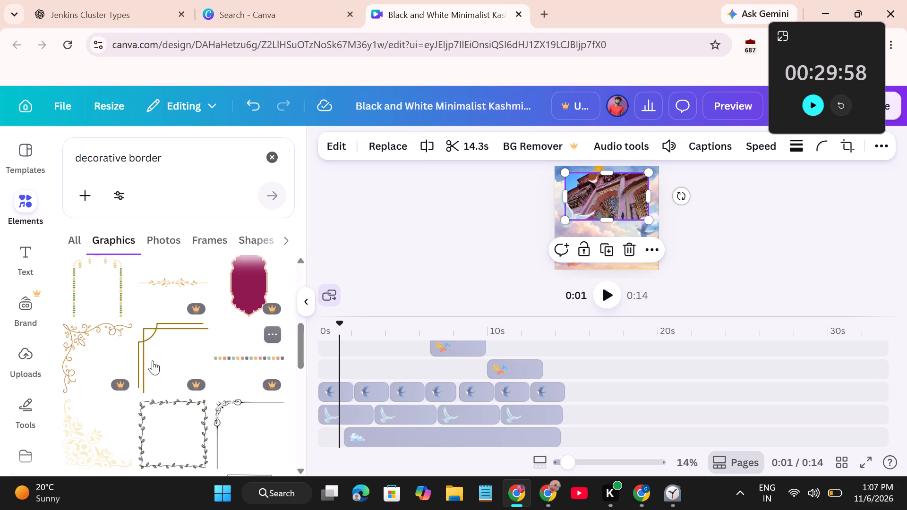
{"action": "scroll", "coordinate": [182, 369], "scroll_direction": "down", "scroll_amount": 2}
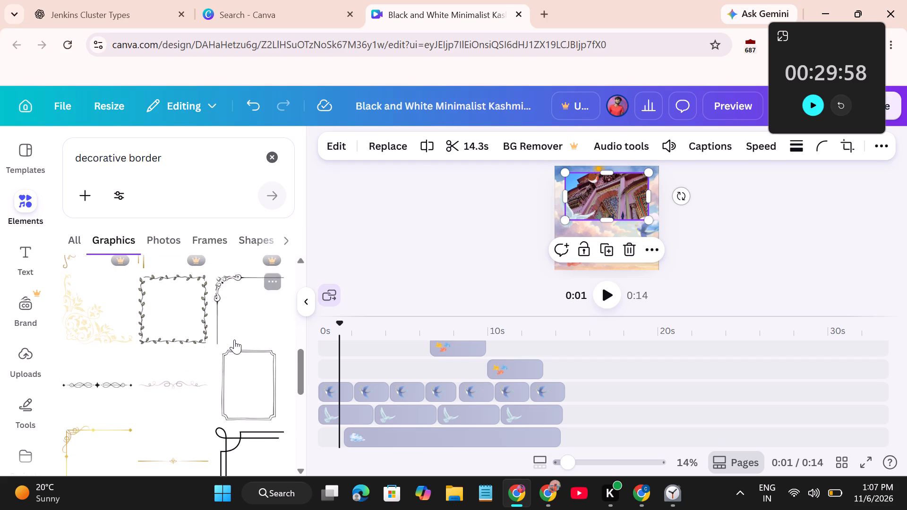
{"action": "scroll", "coordinate": [234, 340], "scroll_direction": "down", "scroll_amount": 5}
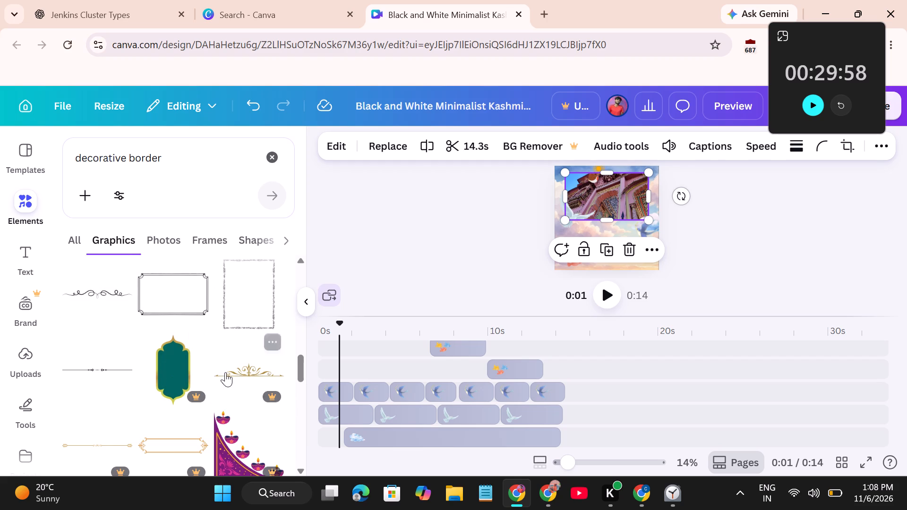
{"action": "scroll", "coordinate": [225, 372], "scroll_direction": "down", "scroll_amount": 3}
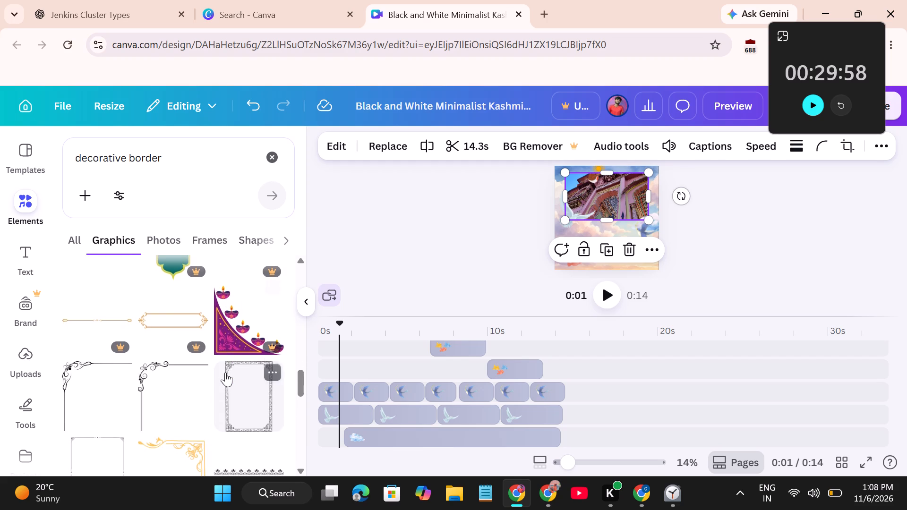
{"action": "scroll", "coordinate": [225, 372], "scroll_direction": "down", "scroll_amount": 3}
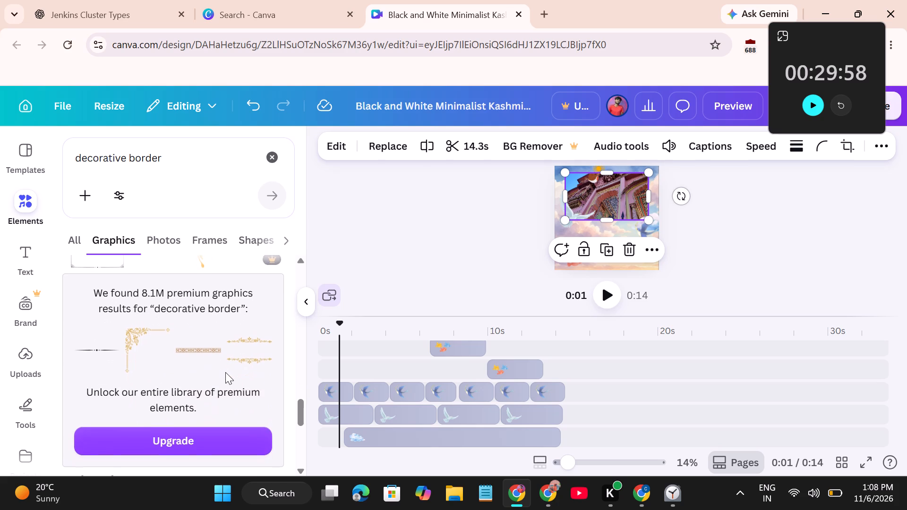
{"action": "scroll", "coordinate": [225, 372], "scroll_direction": "down", "scroll_amount": 3}
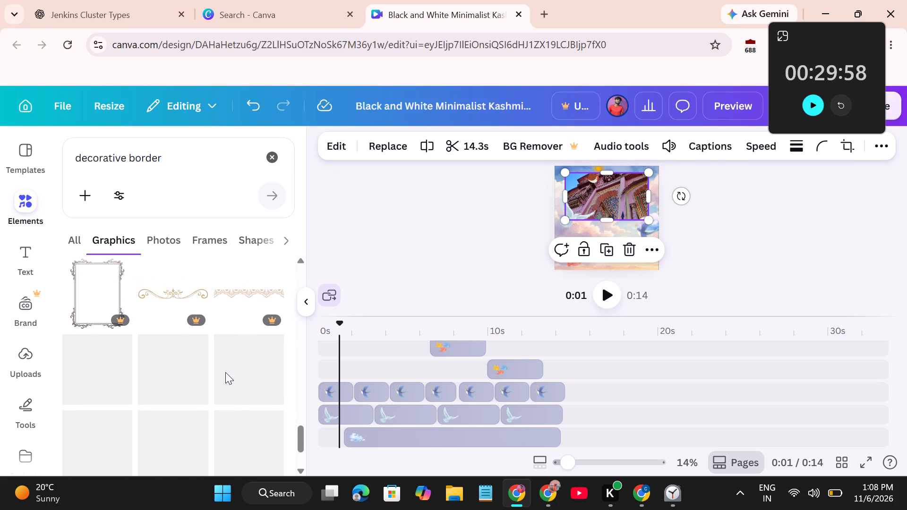
{"action": "scroll", "coordinate": [224, 402], "scroll_direction": "down", "scroll_amount": 4}
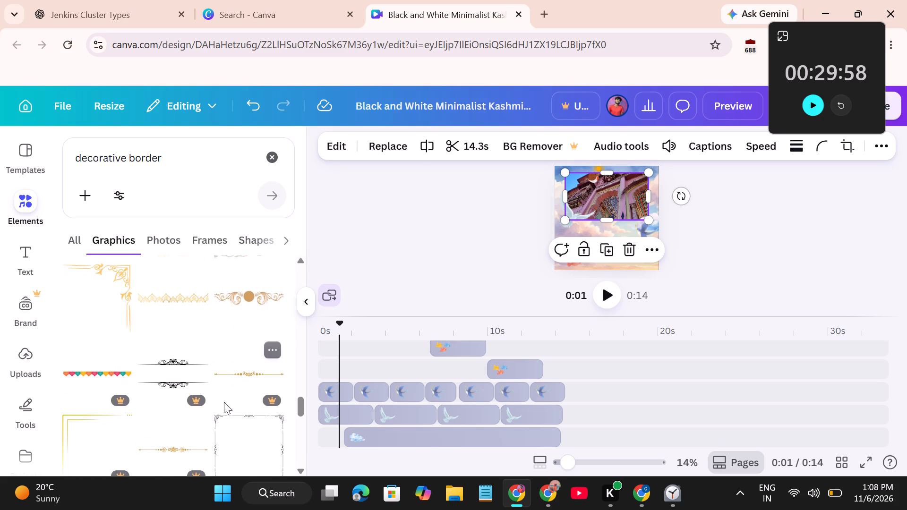
{"action": "scroll", "coordinate": [224, 402], "scroll_direction": "down", "scroll_amount": 4}
{"action": "scroll", "coordinate": [224, 402], "scroll_direction": "up", "scroll_amount": 1}
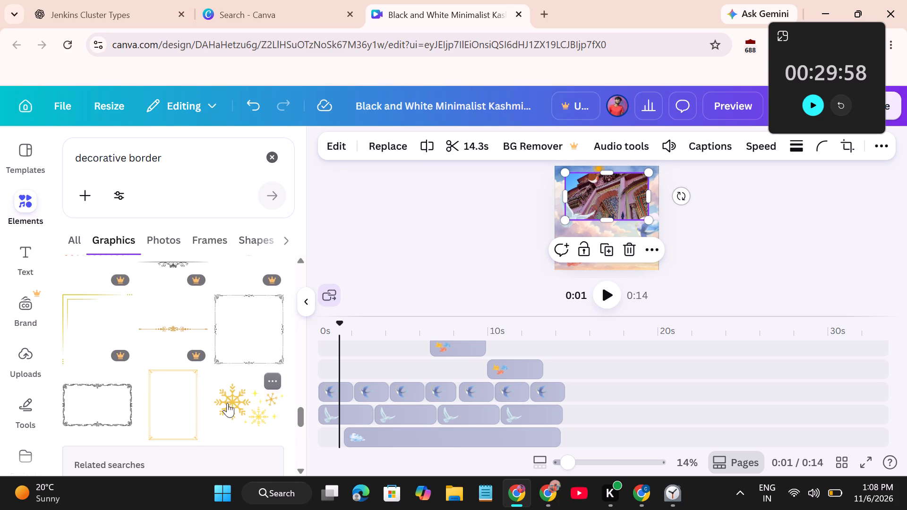
Add the gold snowflakes-and-stars graphic near the footage's lower edge and stretch its timeline clip from the start to about 13.8 s.
{"action": "left_click_drag", "start_coordinate": [227, 402], "coordinate": [583, 228]}
{"action": "scroll", "coordinate": [349, 386], "scroll_direction": "right", "scroll_amount": 2}
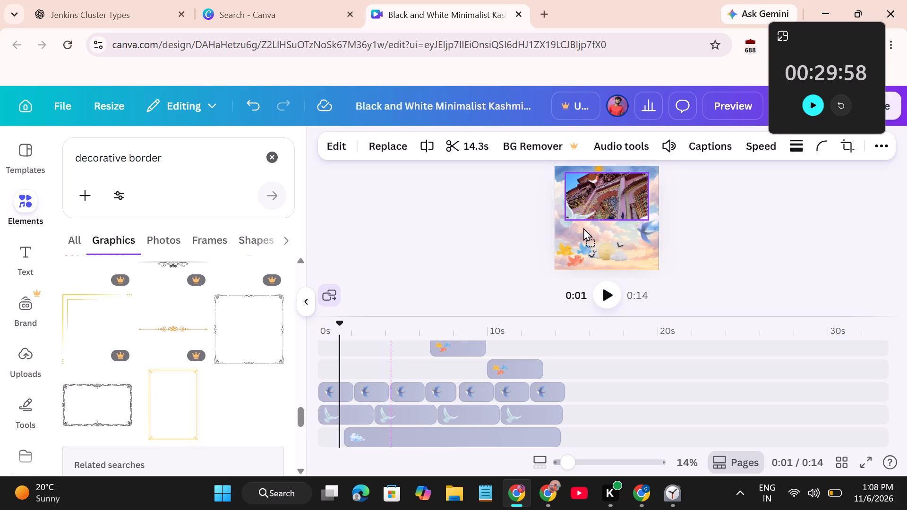
{"action": "left_click_drag", "start_coordinate": [583, 228], "coordinate": [579, 238]}
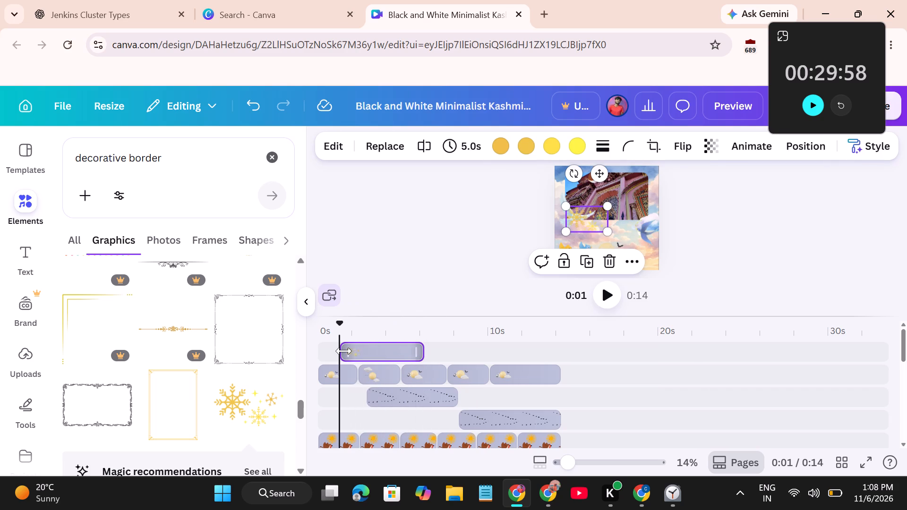
{"action": "left_click_drag", "start_coordinate": [344, 351], "coordinate": [321, 354]}
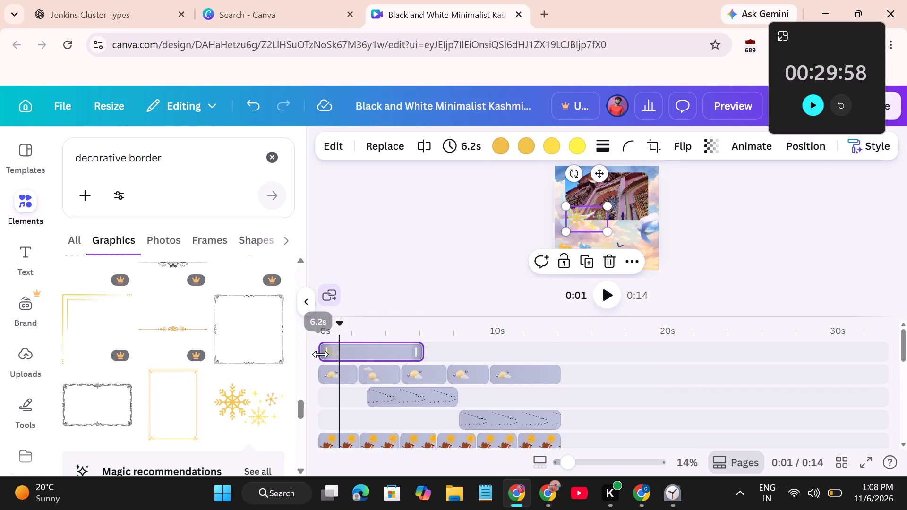
{"action": "left_click_drag", "start_coordinate": [420, 350], "coordinate": [502, 342]}
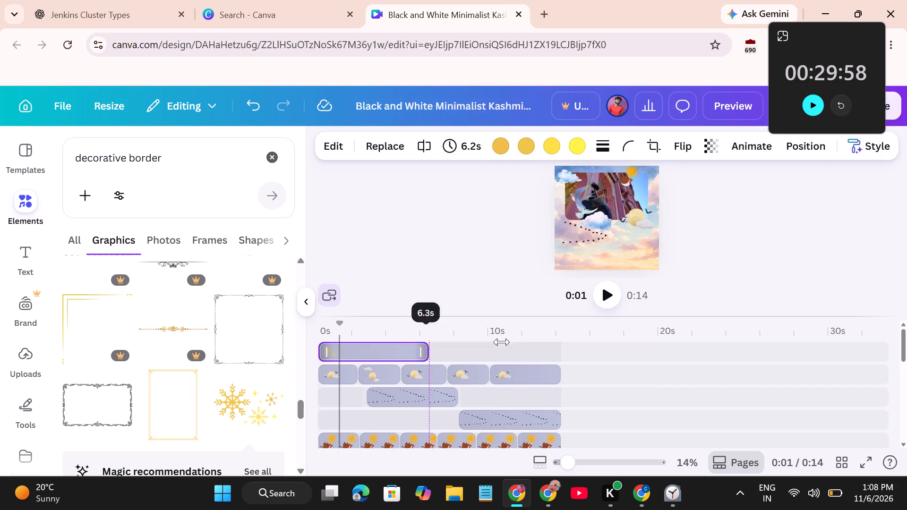
{"action": "left_click_drag", "start_coordinate": [502, 342], "coordinate": [548, 348]}
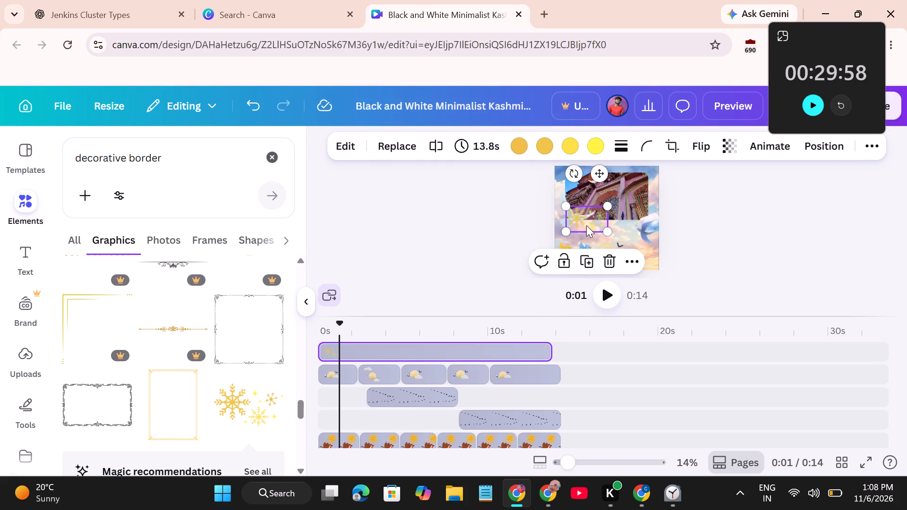
Shrink the snowflake graphic to about 300 wide by 186 high and place it across the footage's lower edge near the page centre.
{"action": "left_click_drag", "start_coordinate": [586, 225], "coordinate": [598, 222]}
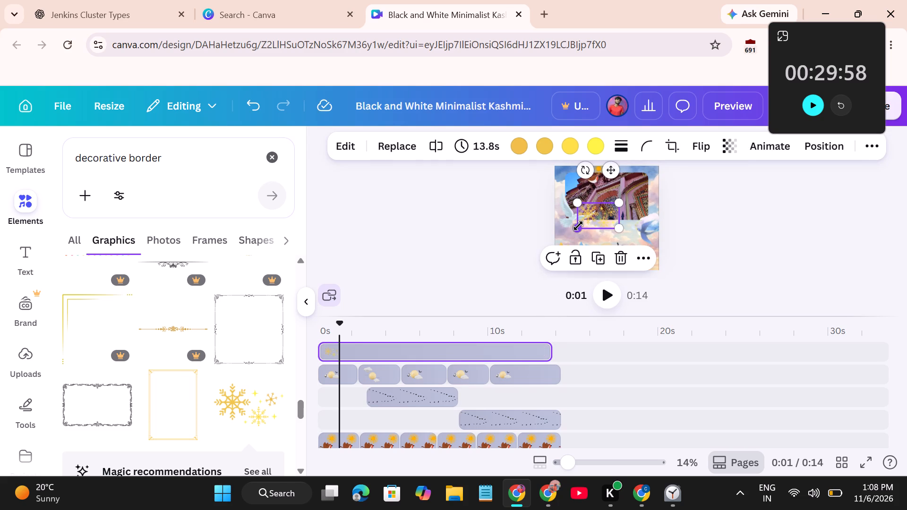
{"action": "left_click_drag", "start_coordinate": [575, 227], "coordinate": [589, 221]}
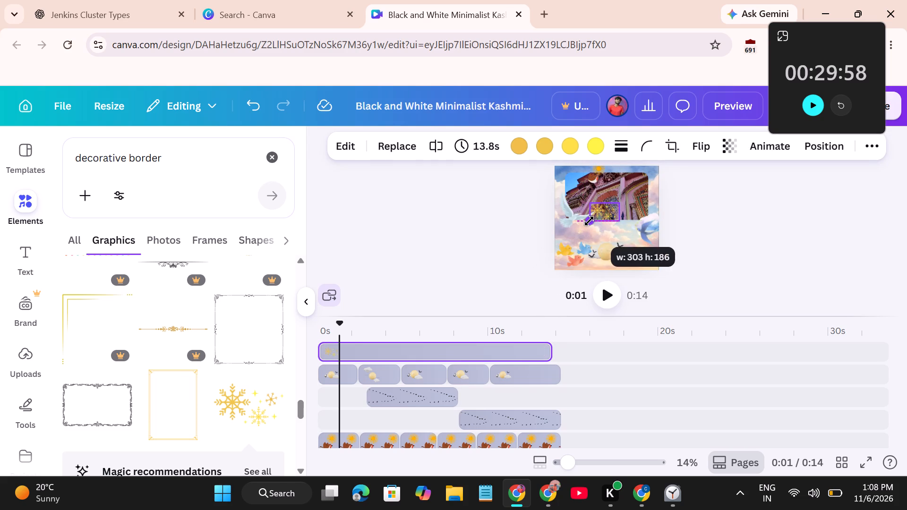
{"action": "left_click_drag", "start_coordinate": [589, 221], "coordinate": [590, 221]}
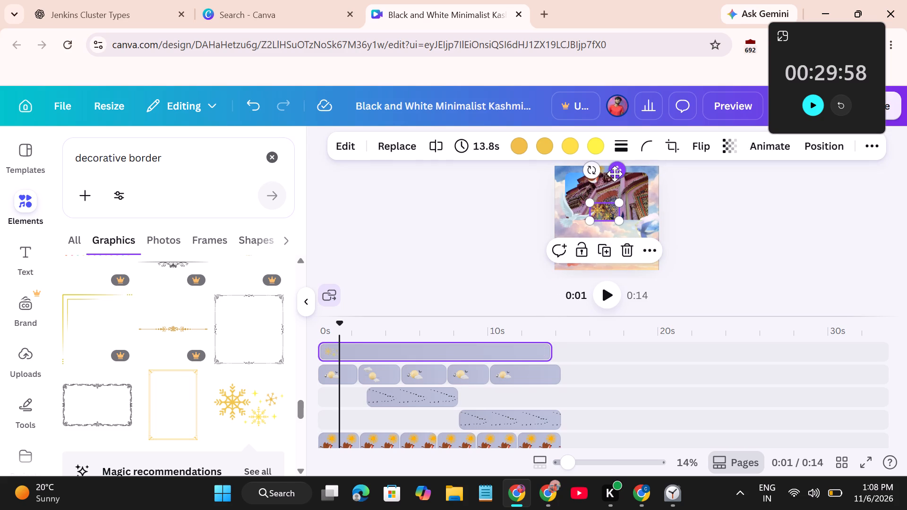
{"action": "left_click_drag", "start_coordinate": [615, 174], "coordinate": [632, 182]}
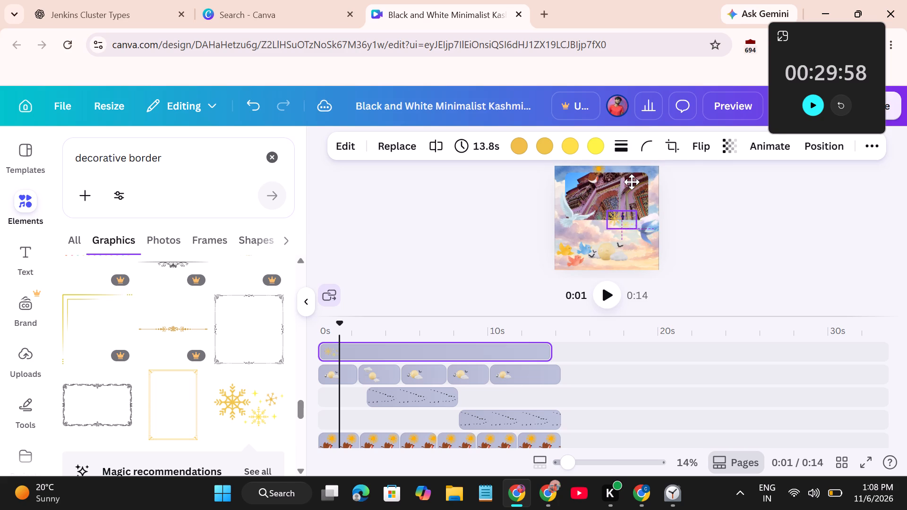
{"action": "left_click_drag", "start_coordinate": [632, 182], "coordinate": [624, 183]}
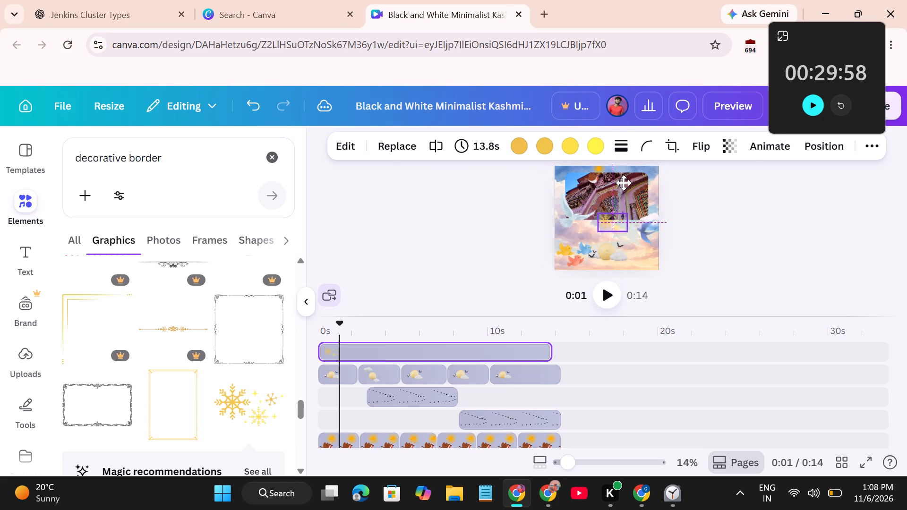
{"action": "left_click_drag", "start_coordinate": [624, 183], "coordinate": [624, 182]}
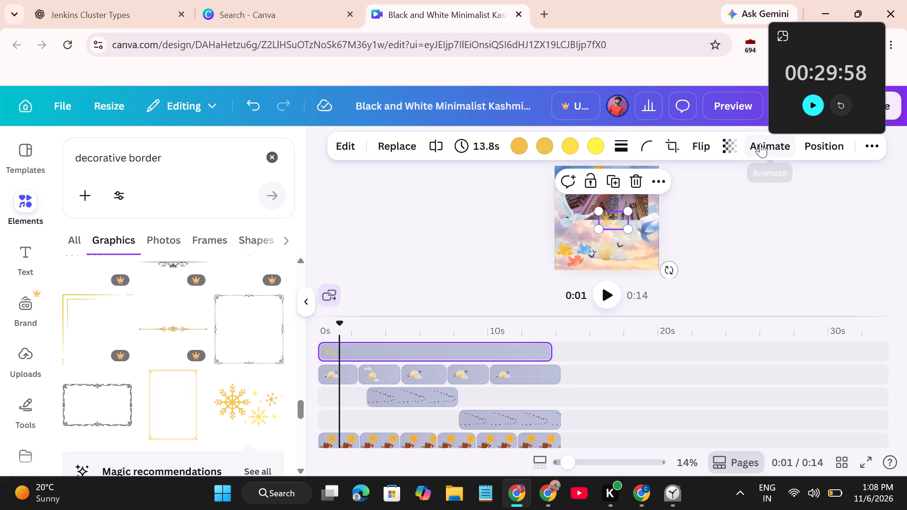
Split the snowflake clip into four segments, at about 2.9 s, 6 s and 9.8 s.
{"action": "left_click", "coordinate": [369, 334]}
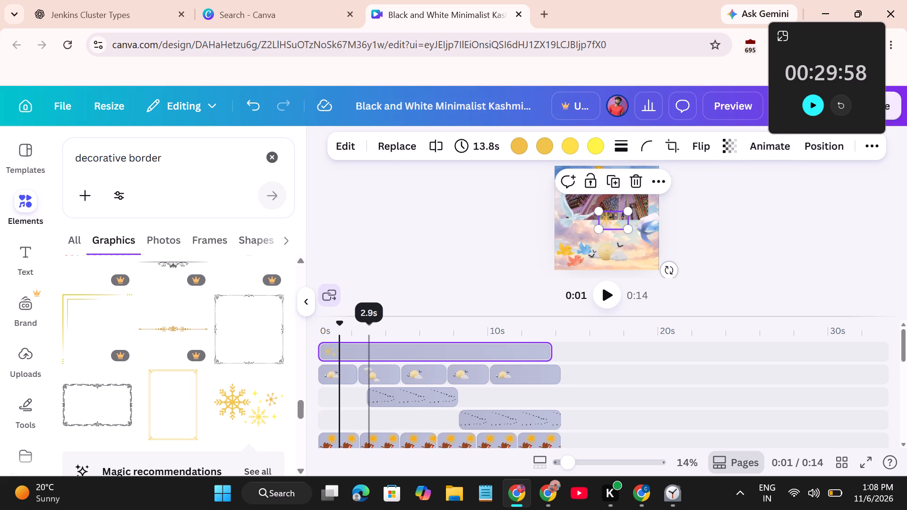
{"action": "left_click", "coordinate": [432, 144]}
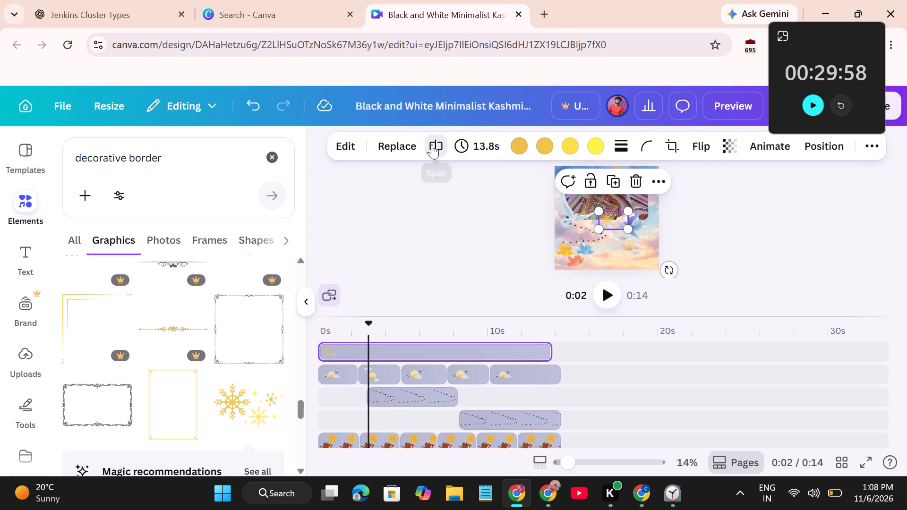
{"action": "left_click", "coordinate": [428, 337]}
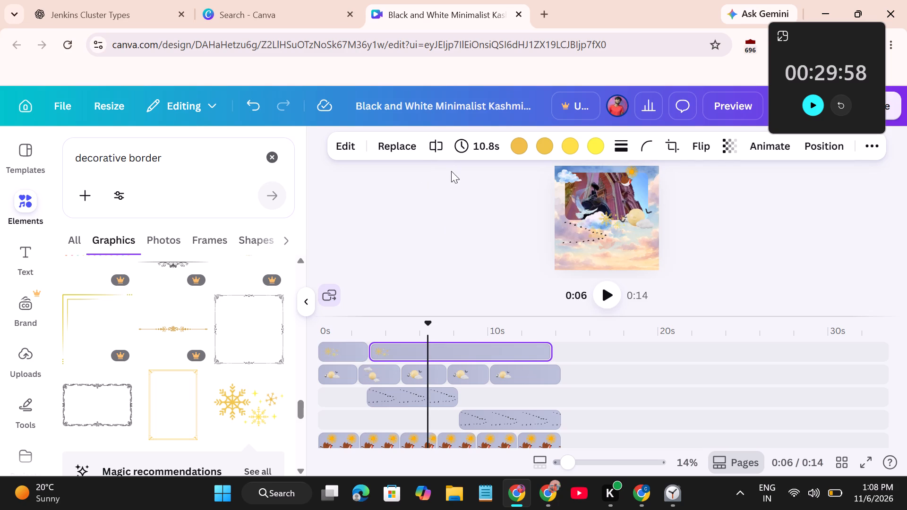
{"action": "left_click", "coordinate": [436, 146]}
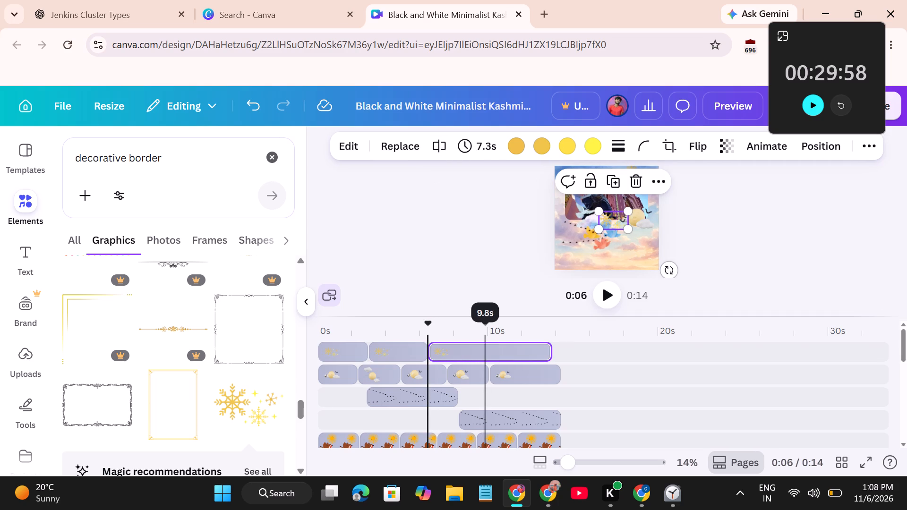
{"action": "left_click", "coordinate": [485, 336]}
{"action": "left_click", "coordinate": [437, 136]}
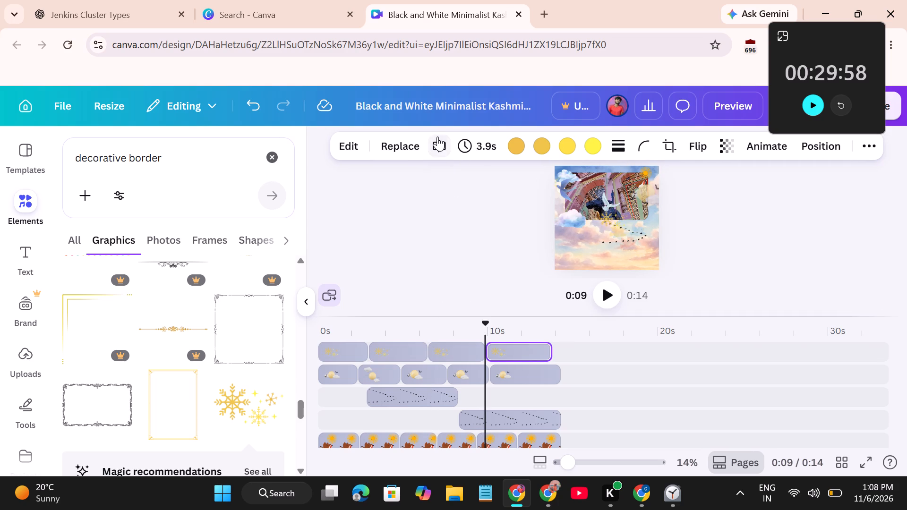
Move the first snowflake segment just below the footage's lower-left corner and apply the Pan animation to it.
{"action": "left_click", "coordinate": [334, 329]}
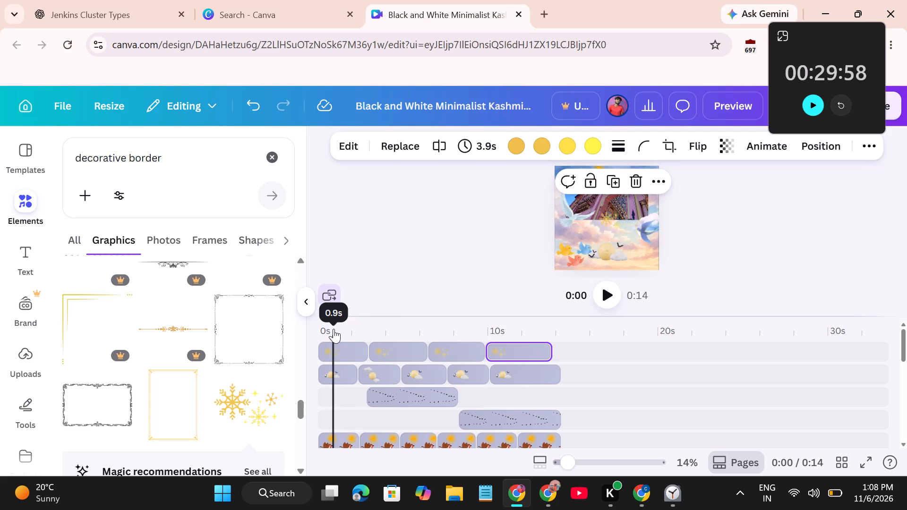
{"action": "left_click", "coordinate": [339, 348]}
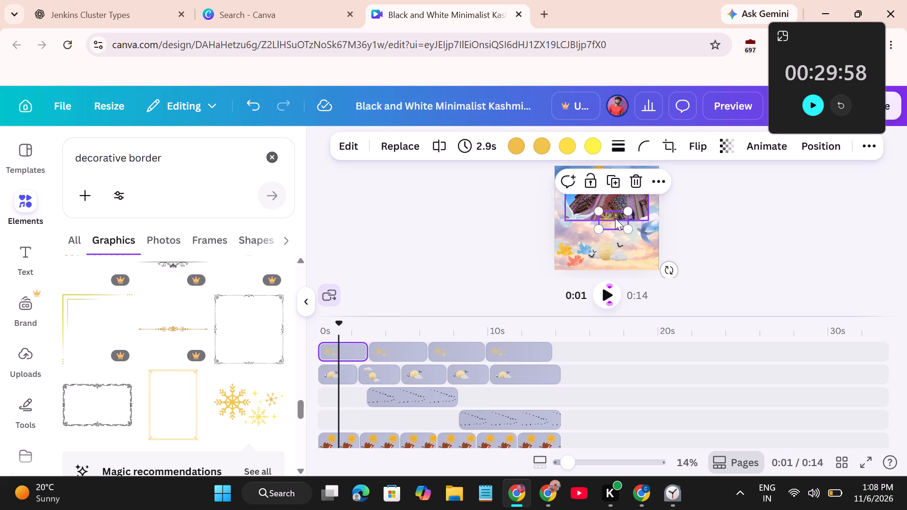
{"action": "left_click_drag", "start_coordinate": [616, 220], "coordinate": [582, 227]}
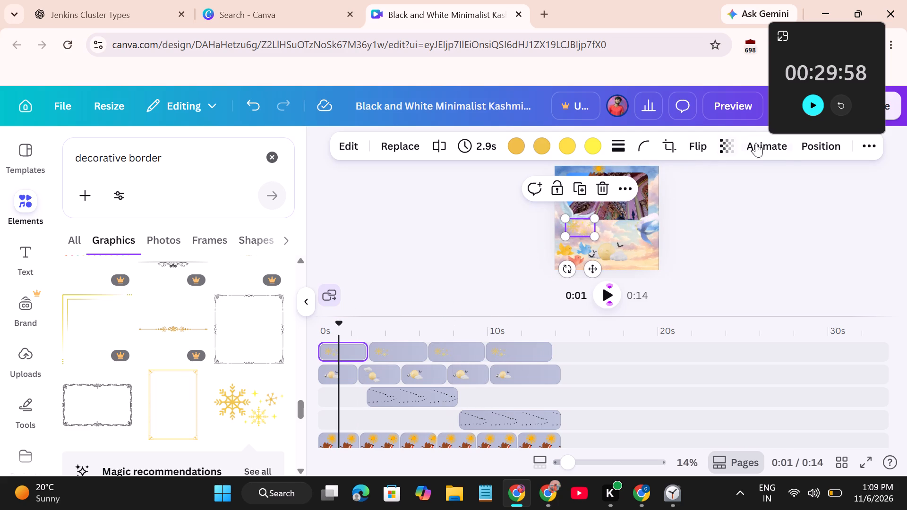
{"action": "left_click", "coordinate": [766, 142]}
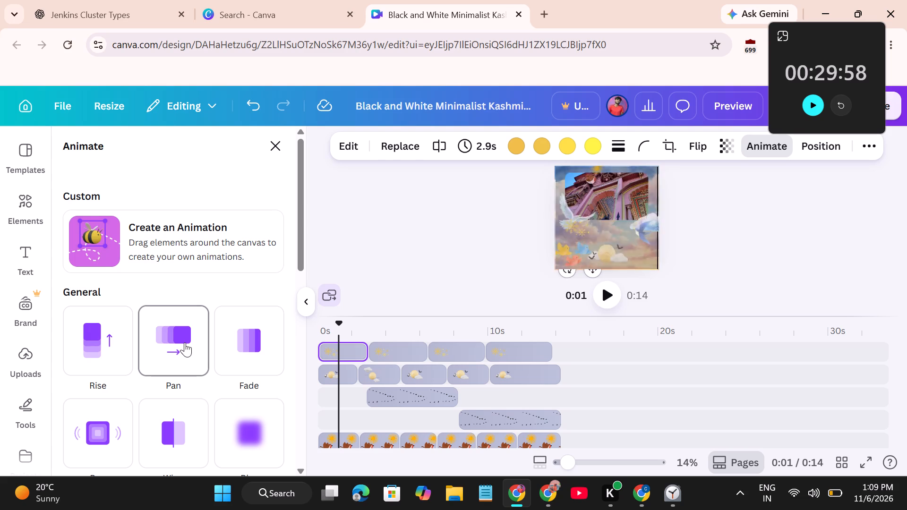
{"action": "left_click", "coordinate": [185, 342]}
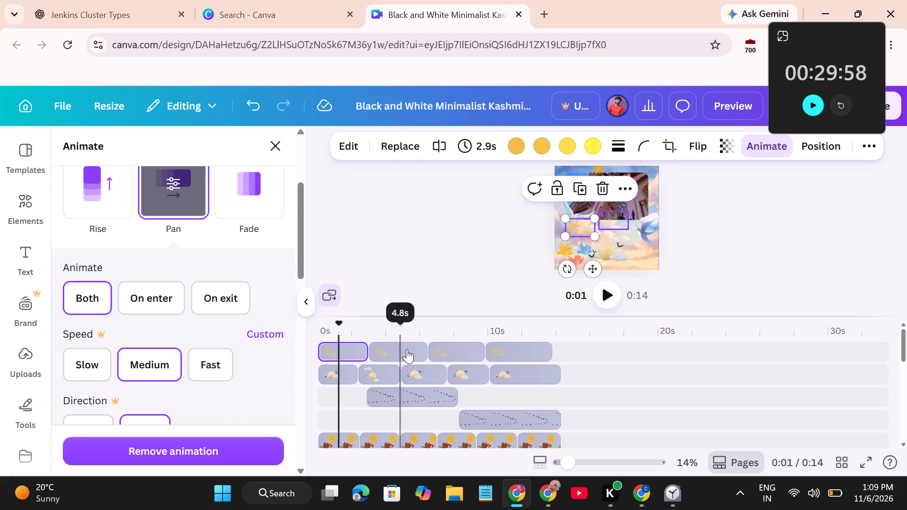
Shift the second snowflake segment slightly left along the footage's lower edge and apply the Pan animation to it.
{"action": "left_click", "coordinate": [407, 347]}
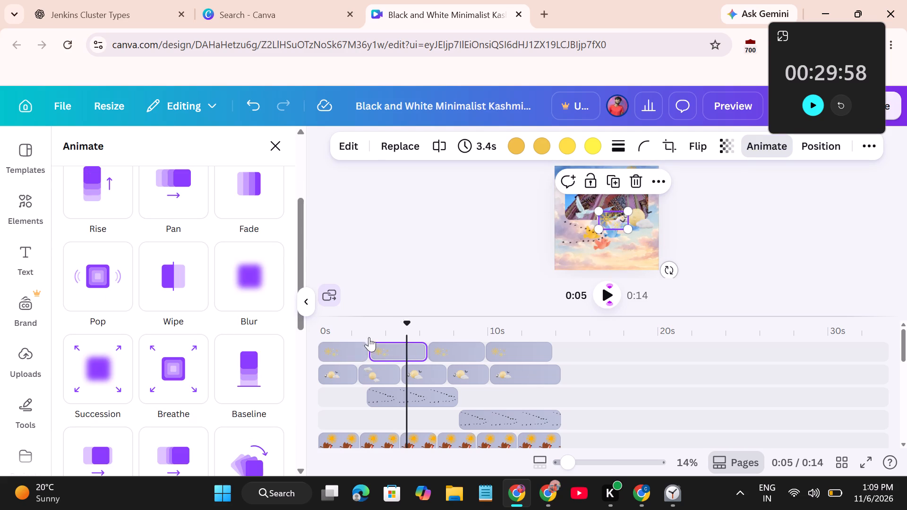
{"action": "left_click_drag", "start_coordinate": [616, 219], "coordinate": [606, 219]}
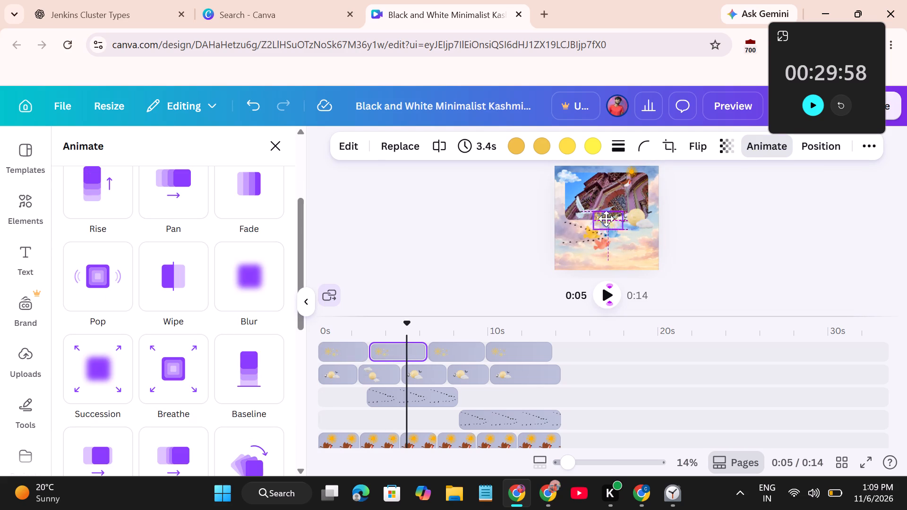
{"action": "left_click_drag", "start_coordinate": [606, 219], "coordinate": [603, 217]}
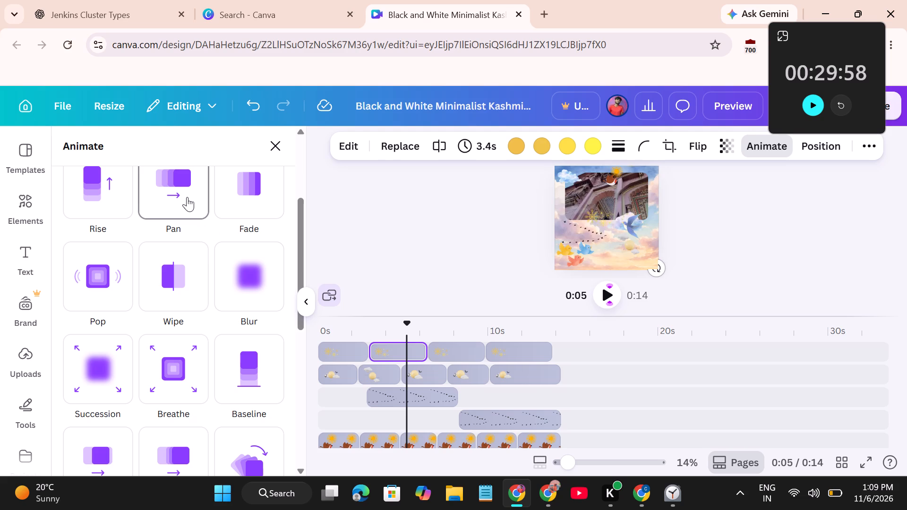
{"action": "left_click", "coordinate": [187, 197]}
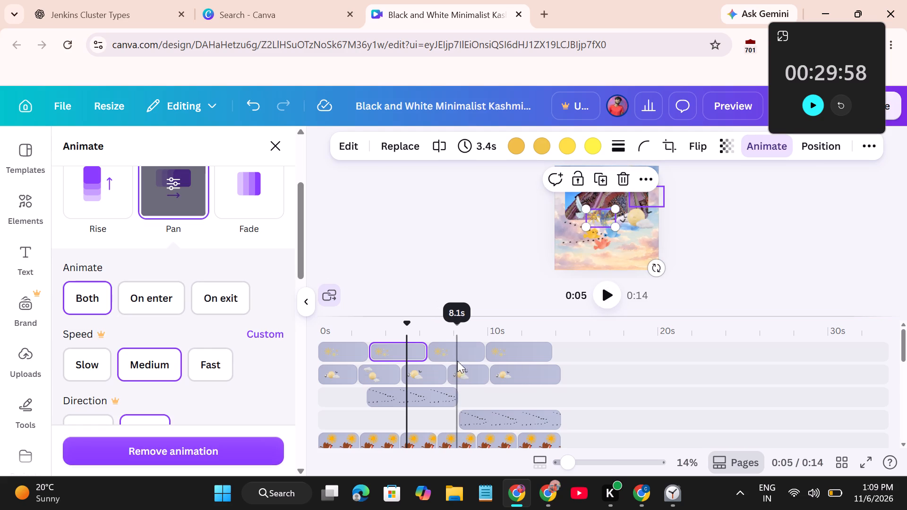
Apply the Rise animation to the third snowflake segment.
{"action": "left_click", "coordinate": [458, 356]}
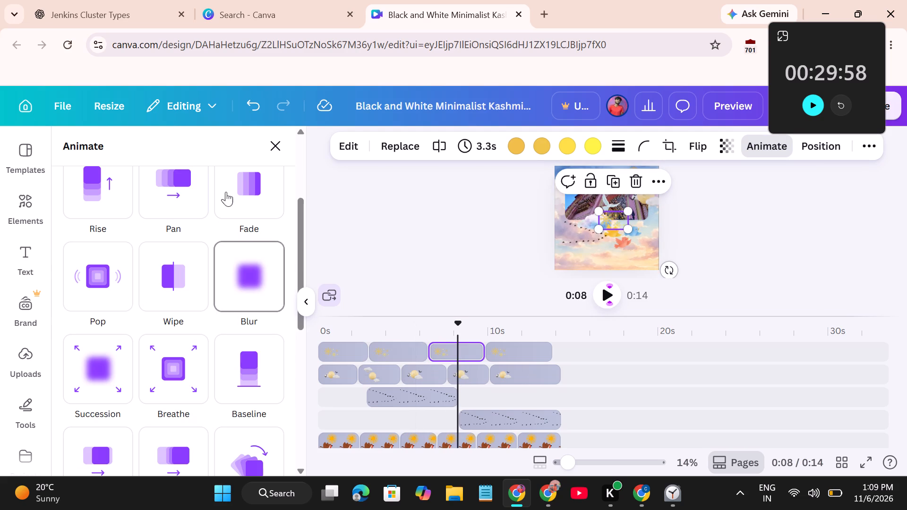
{"action": "left_click", "coordinate": [117, 196]}
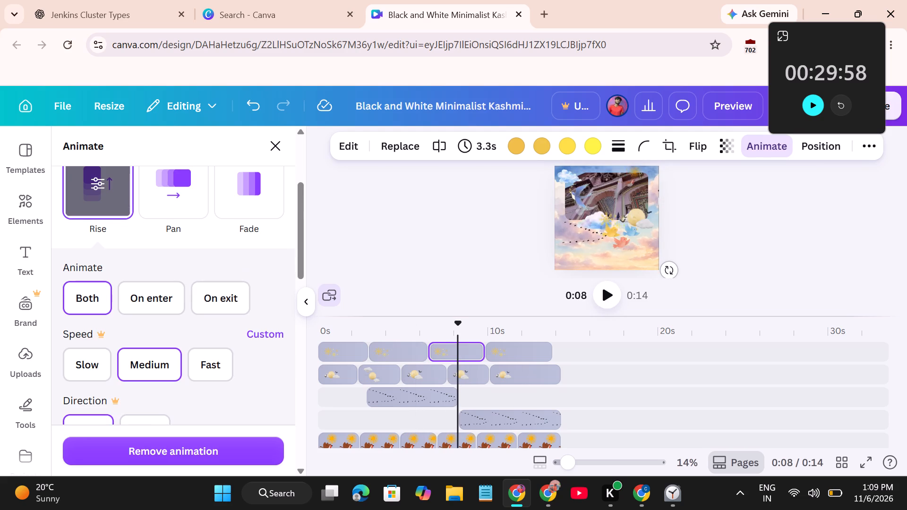
Apply the Pan animation to the fourth snowflake segment and extend its timeline clip to 4.5 s, reaching the video's end.
{"action": "left_click", "coordinate": [516, 349]}
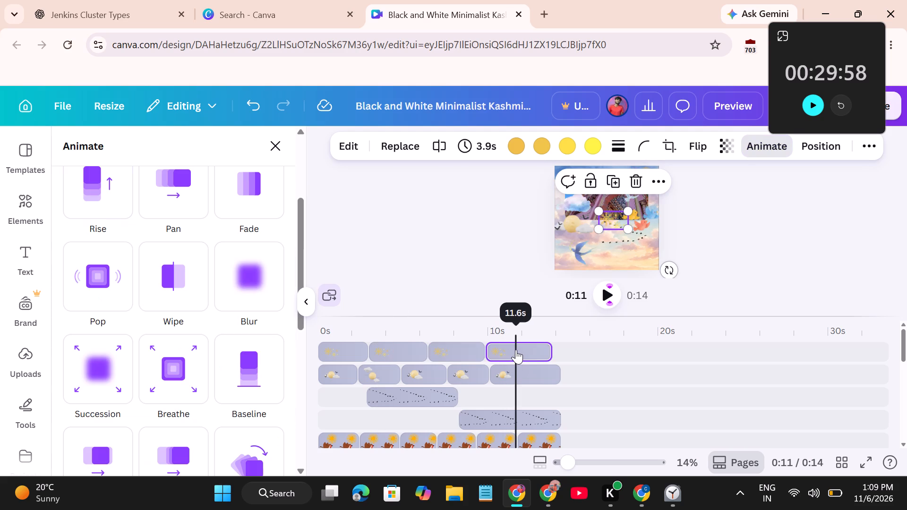
{"action": "left_click", "coordinate": [182, 196]}
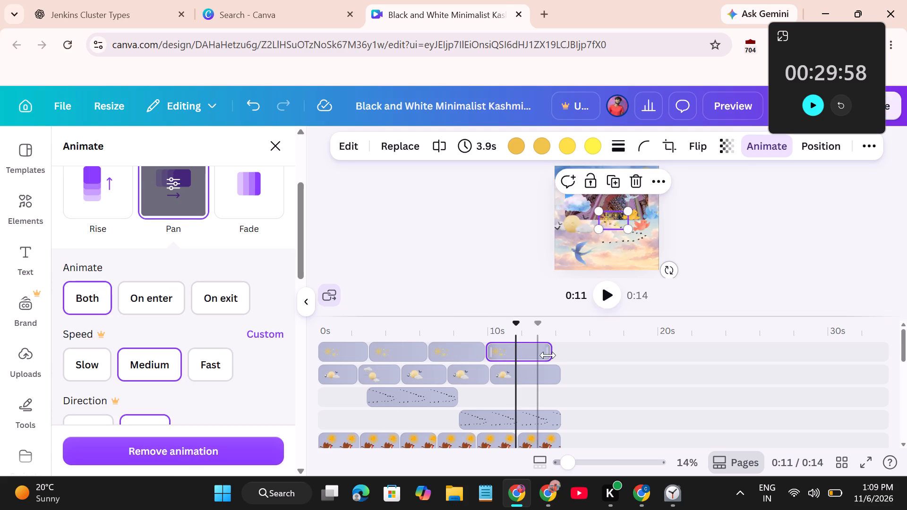
{"action": "left_click_drag", "start_coordinate": [551, 354], "coordinate": [563, 354]}
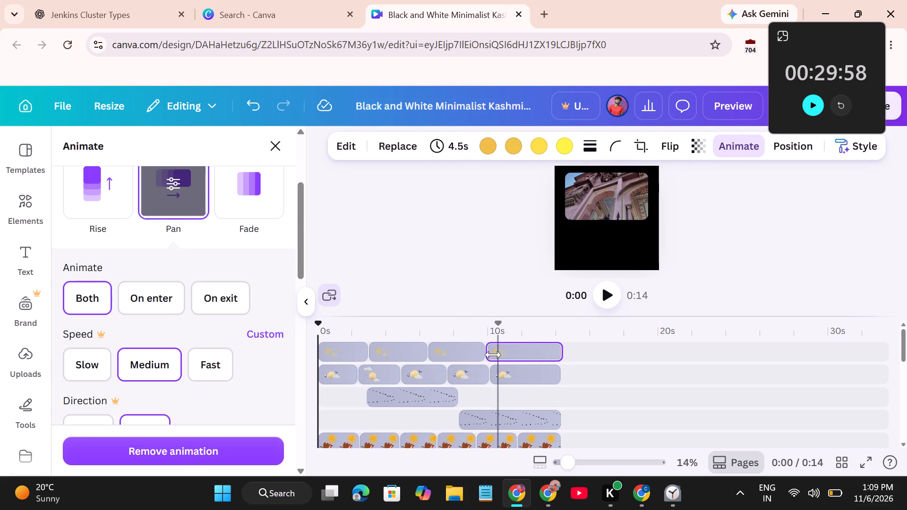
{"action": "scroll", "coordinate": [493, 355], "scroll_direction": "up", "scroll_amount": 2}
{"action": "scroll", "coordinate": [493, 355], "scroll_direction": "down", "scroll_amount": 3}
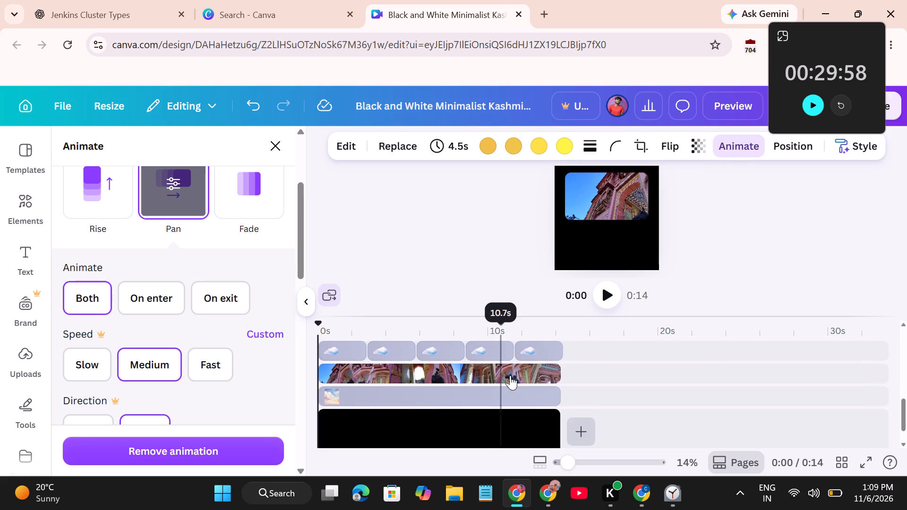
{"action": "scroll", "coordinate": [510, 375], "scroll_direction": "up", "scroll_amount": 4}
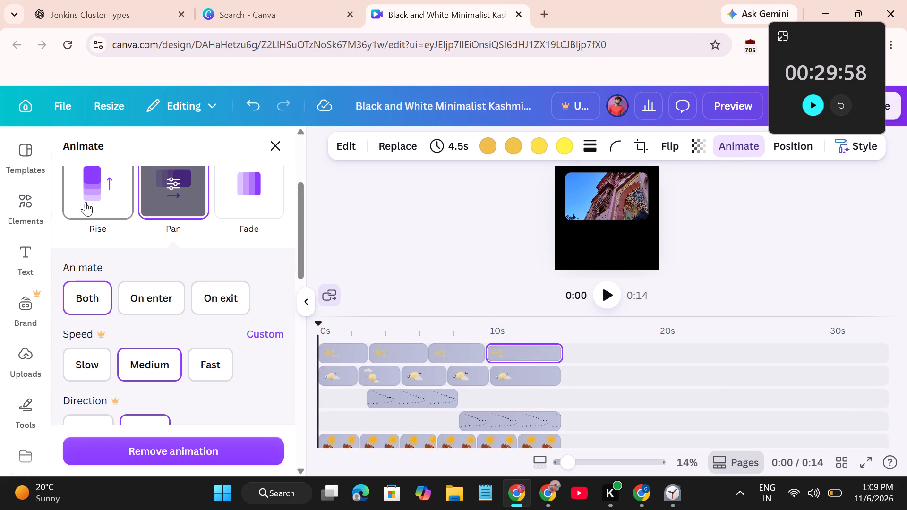
Open the full set of Magic recommendations in the decorative border graphics and browse it for another decoration to add.
{"action": "left_click", "coordinate": [39, 208]}
{"action": "scroll", "coordinate": [207, 304], "scroll_direction": "down", "scroll_amount": 1}
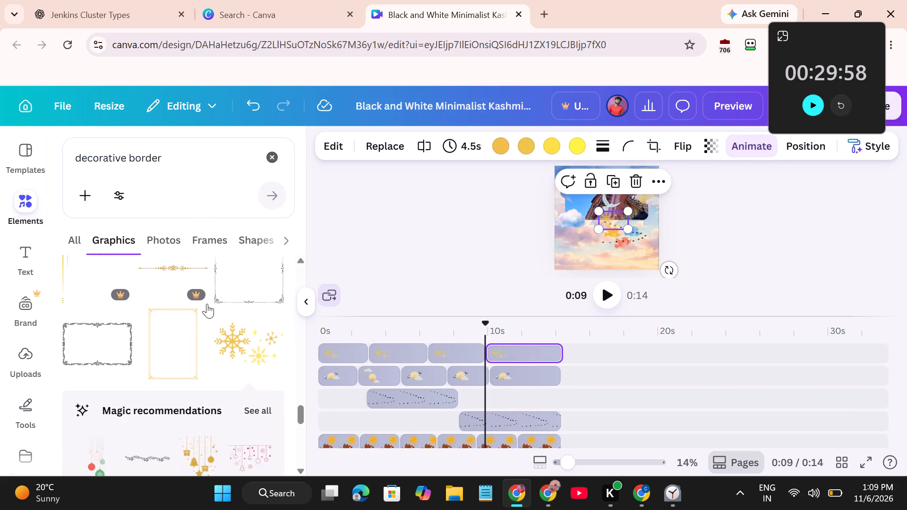
{"action": "scroll", "coordinate": [207, 304], "scroll_direction": "down", "scroll_amount": 1}
{"action": "scroll", "coordinate": [210, 343], "scroll_direction": "down", "scroll_amount": 1}
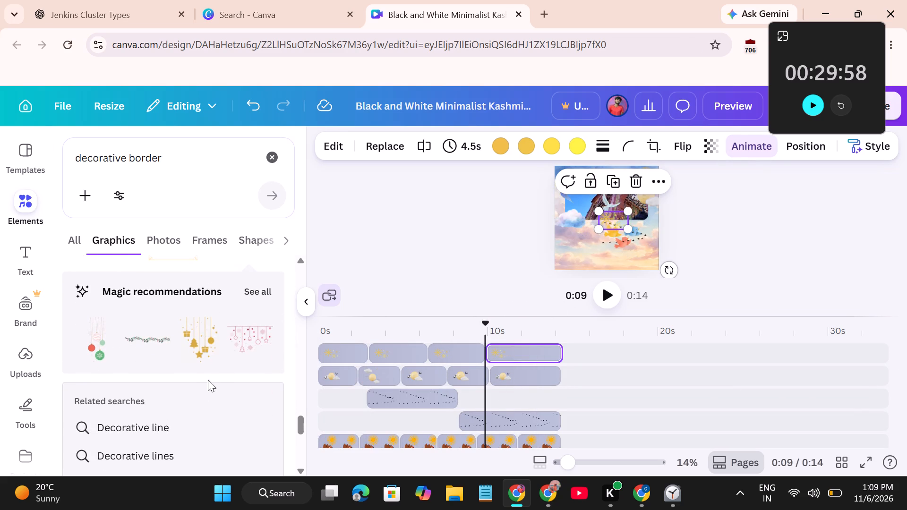
{"action": "scroll", "coordinate": [194, 353], "scroll_direction": "down", "scroll_amount": 4}
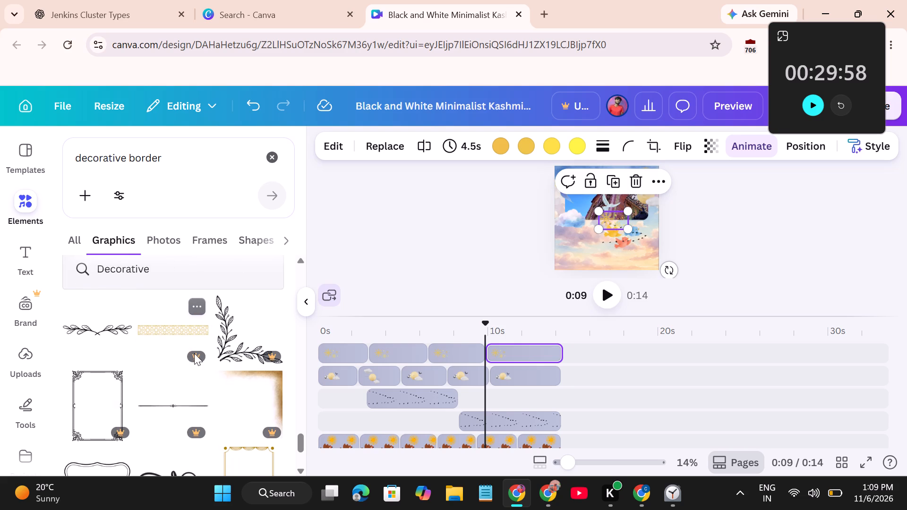
{"action": "scroll", "coordinate": [194, 353], "scroll_direction": "up", "scroll_amount": 3}
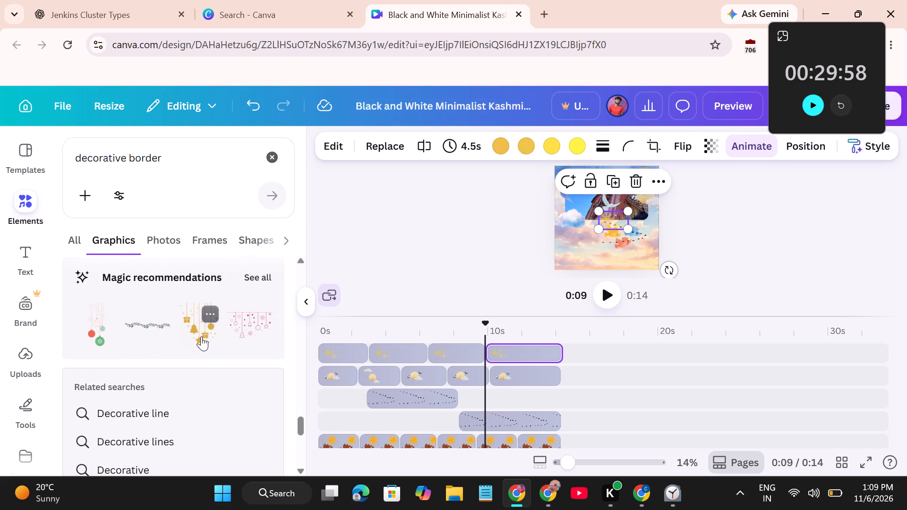
{"action": "left_click", "coordinate": [268, 269]}
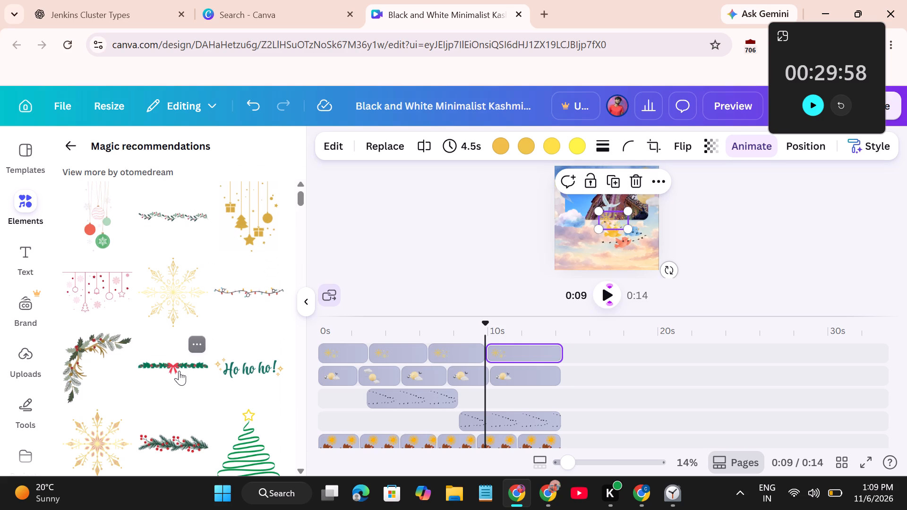
{"action": "scroll", "coordinate": [179, 371], "scroll_direction": "down", "scroll_amount": 3}
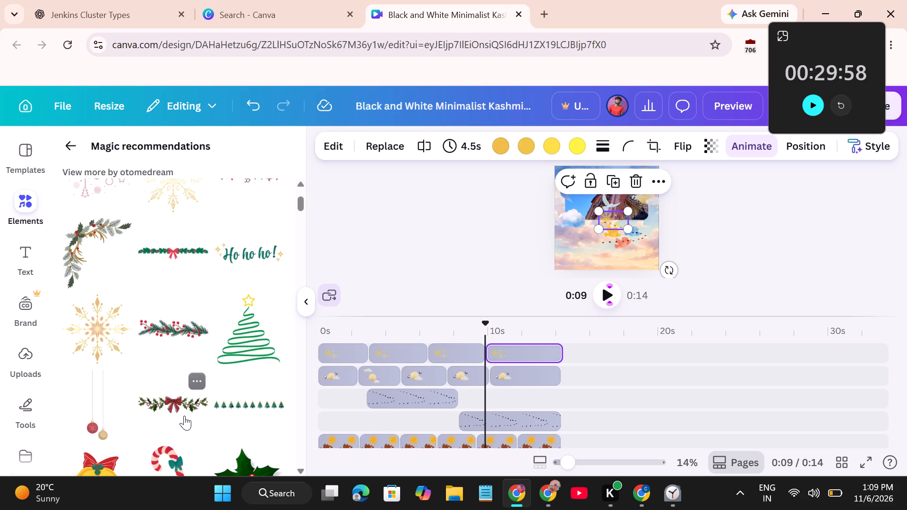
{"action": "scroll", "coordinate": [184, 416], "scroll_direction": "down", "scroll_amount": 7}
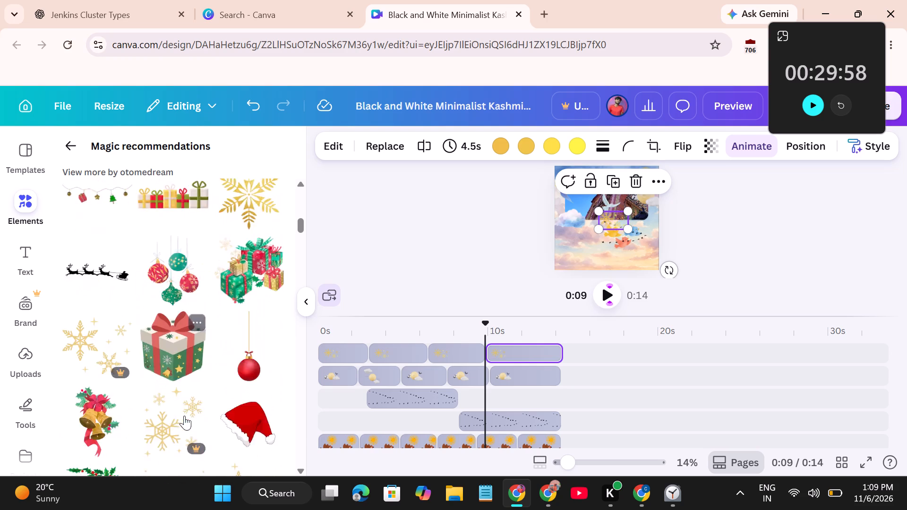
{"action": "scroll", "coordinate": [184, 416], "scroll_direction": "down", "scroll_amount": 4}
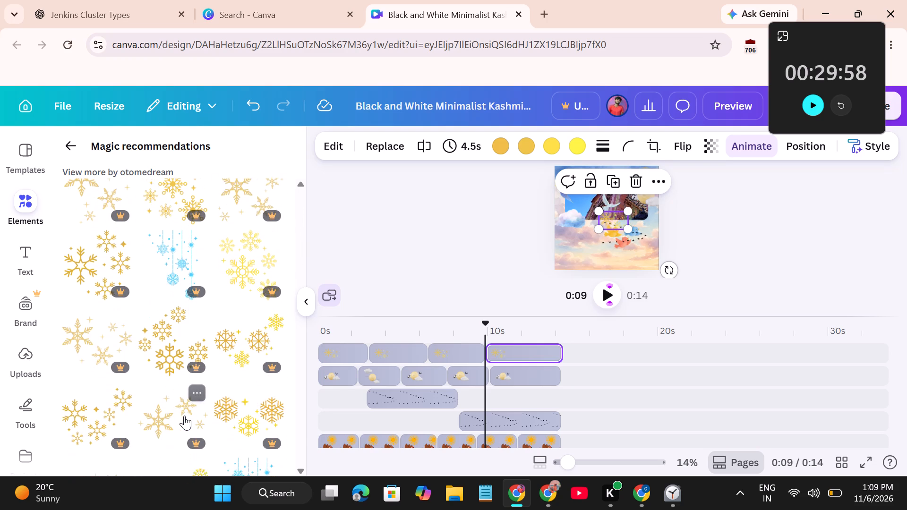
{"action": "scroll", "coordinate": [184, 416], "scroll_direction": "down", "scroll_amount": 3}
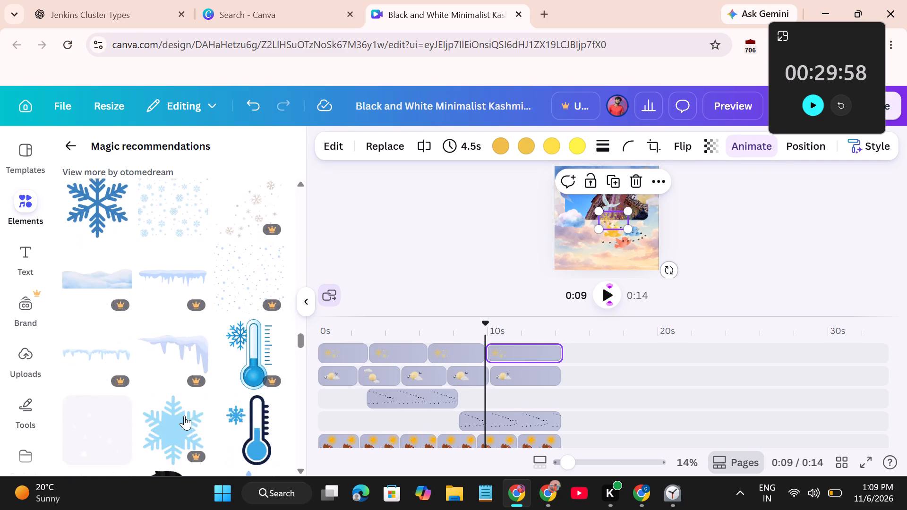
{"action": "scroll", "coordinate": [184, 416], "scroll_direction": "up", "scroll_amount": 2}
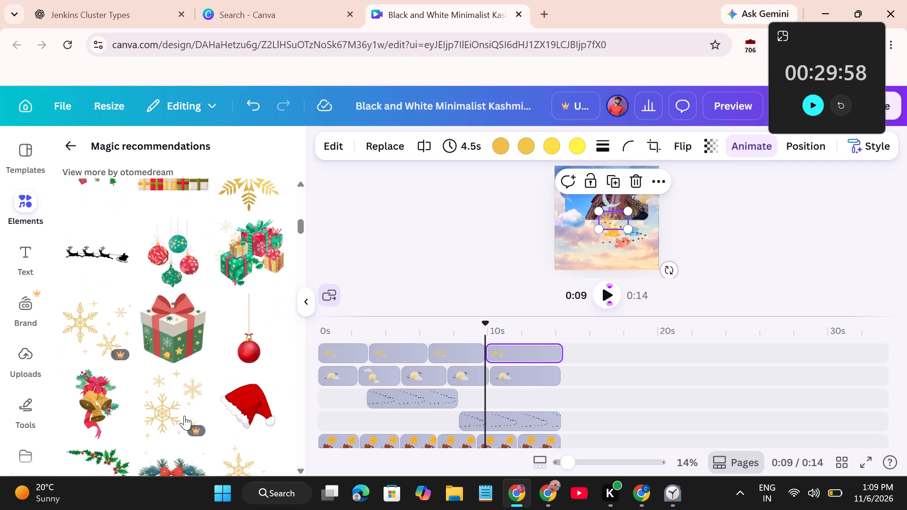
{"action": "scroll", "coordinate": [184, 416], "scroll_direction": "up", "scroll_amount": 1}
{"action": "scroll", "coordinate": [192, 332], "scroll_direction": "up", "scroll_amount": 4}
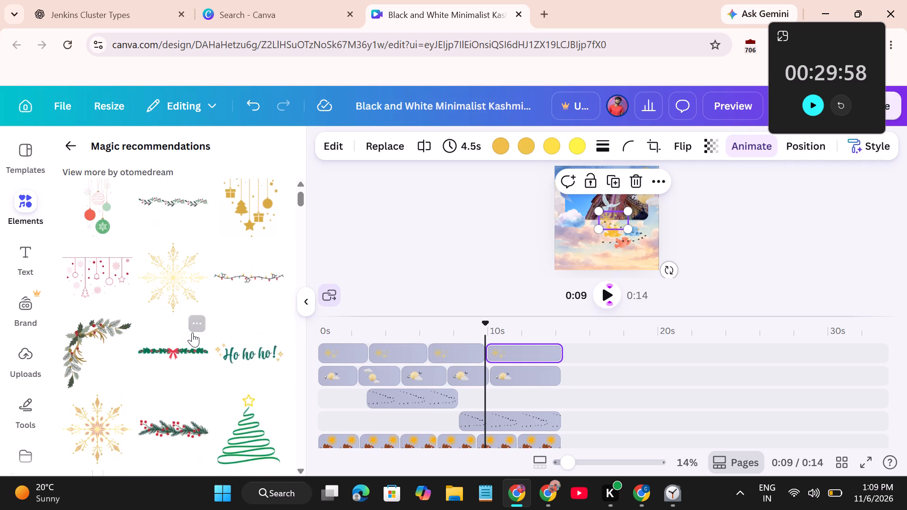
{"action": "scroll", "coordinate": [192, 332], "scroll_direction": "up", "scroll_amount": 3}
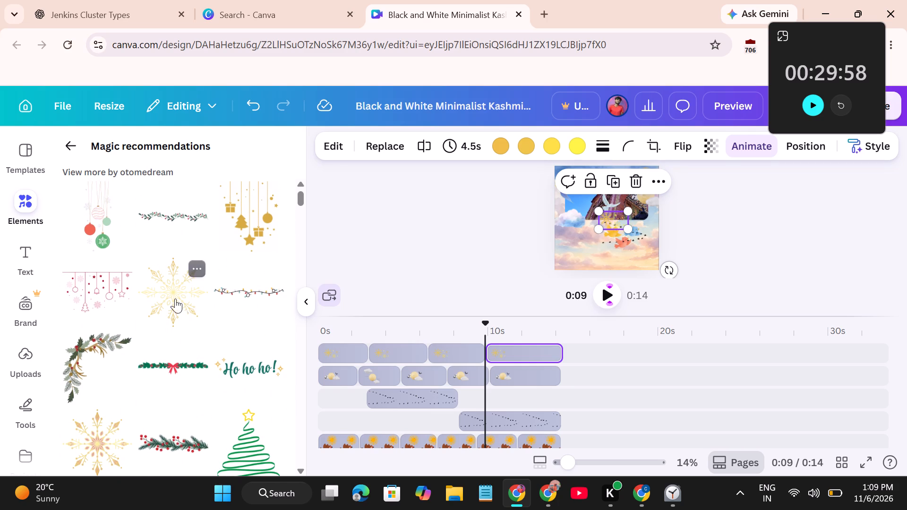
{"action": "scroll", "coordinate": [194, 298], "scroll_direction": "down", "scroll_amount": 1}
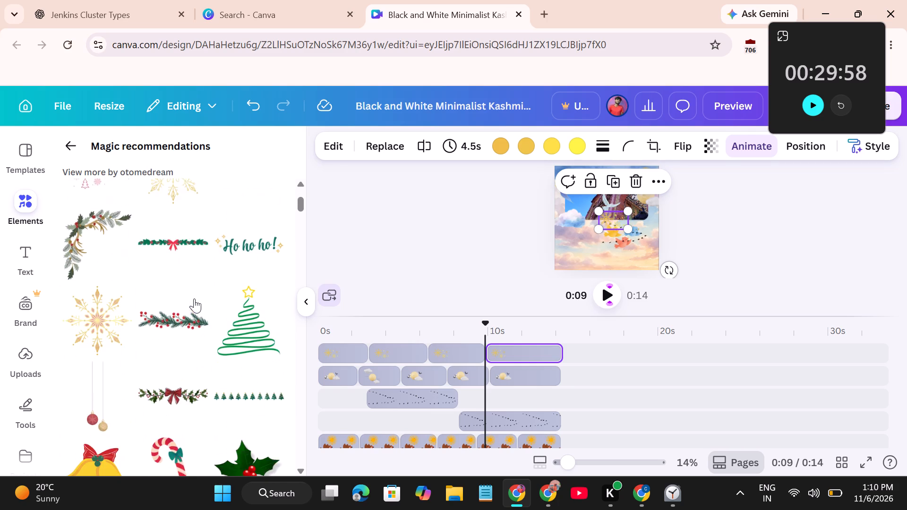
{"action": "scroll", "coordinate": [194, 298], "scroll_direction": "down", "scroll_amount": 10}
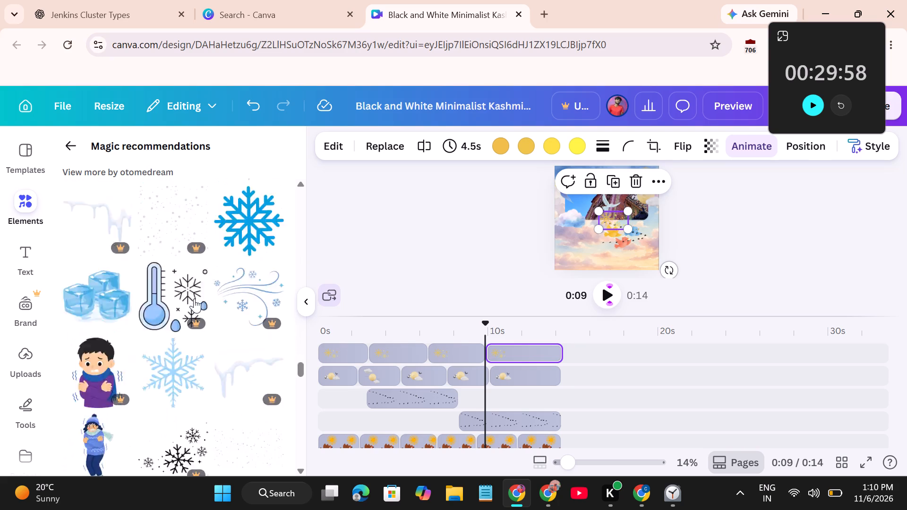
{"action": "scroll", "coordinate": [194, 298], "scroll_direction": "down", "scroll_amount": 4}
{"action": "scroll", "coordinate": [174, 318], "scroll_direction": "up", "scroll_amount": 4}
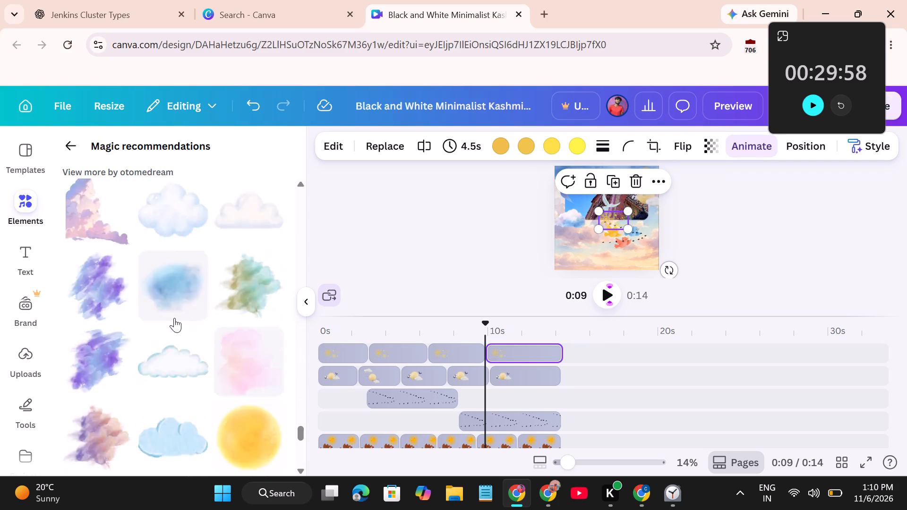
{"action": "scroll", "coordinate": [174, 318], "scroll_direction": "up", "scroll_amount": 2}
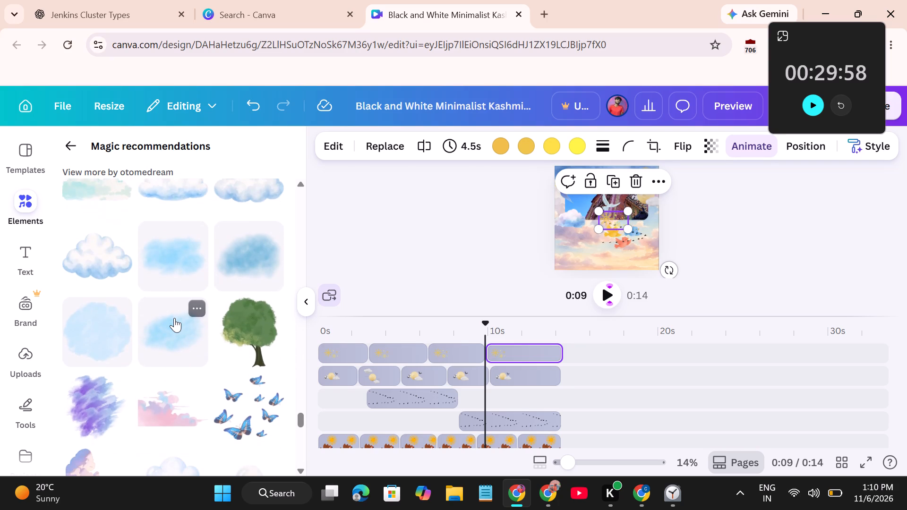
{"action": "scroll", "coordinate": [174, 318], "scroll_direction": "up", "scroll_amount": 2}
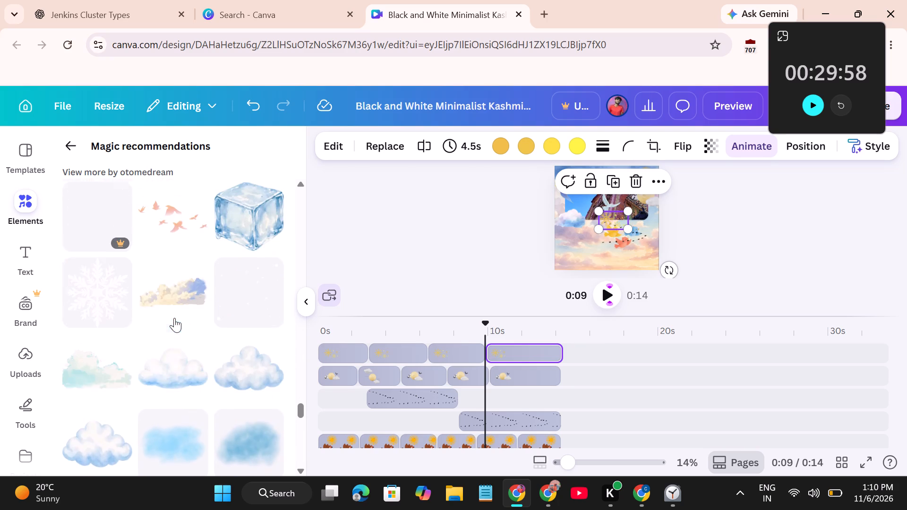
{"action": "scroll", "coordinate": [174, 318], "scroll_direction": "up", "scroll_amount": 4}
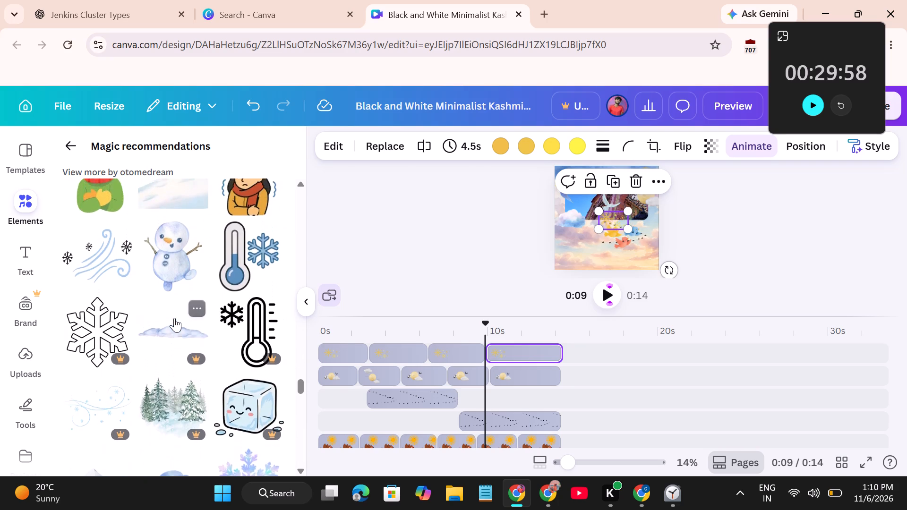
{"action": "scroll", "coordinate": [174, 318], "scroll_direction": "up", "scroll_amount": 7}
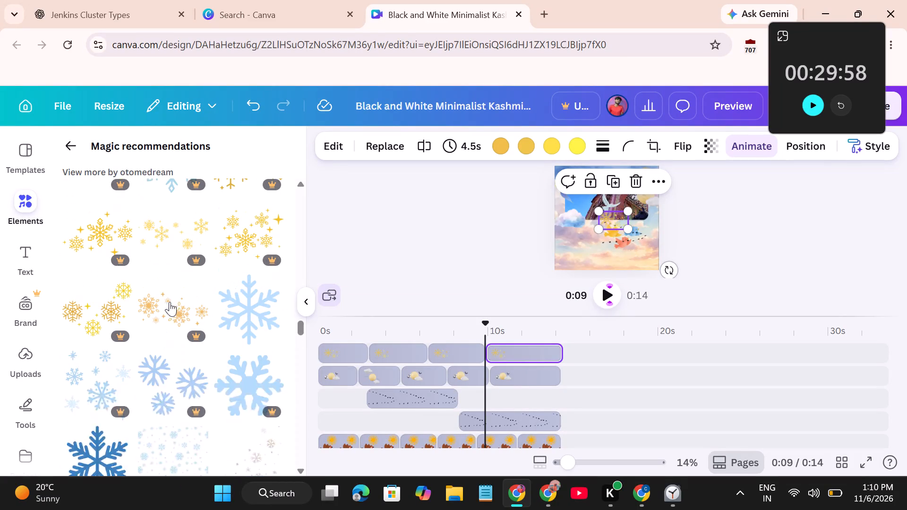
{"action": "scroll", "coordinate": [168, 316], "scroll_direction": "up", "scroll_amount": 5}
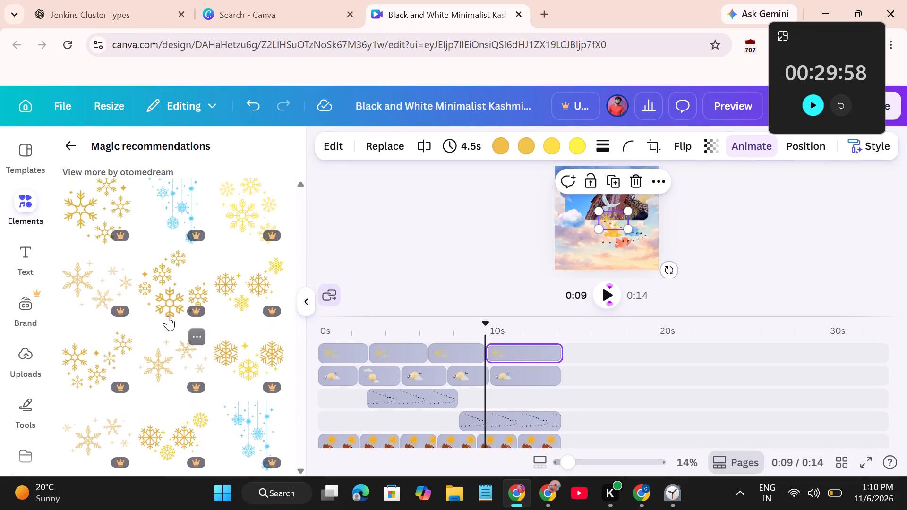
{"action": "scroll", "coordinate": [168, 316], "scroll_direction": "up", "scroll_amount": 8}
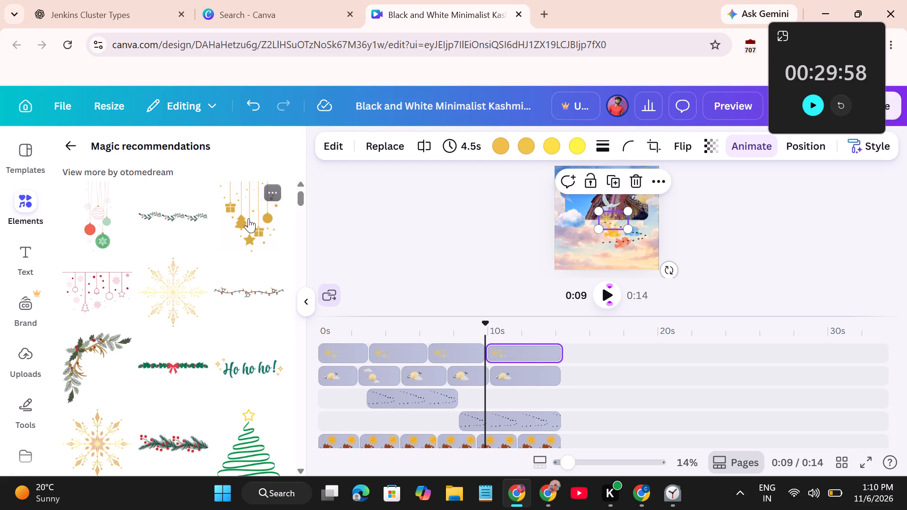
Add the pine-branch corner garland to the canvas's upper-left corner, shrink it to about 350 px wide, and fit it against the corner.
{"action": "left_click_drag", "start_coordinate": [86, 352], "coordinate": [574, 173]}
{"action": "scroll", "coordinate": [496, 221], "scroll_direction": "right", "scroll_amount": 1}
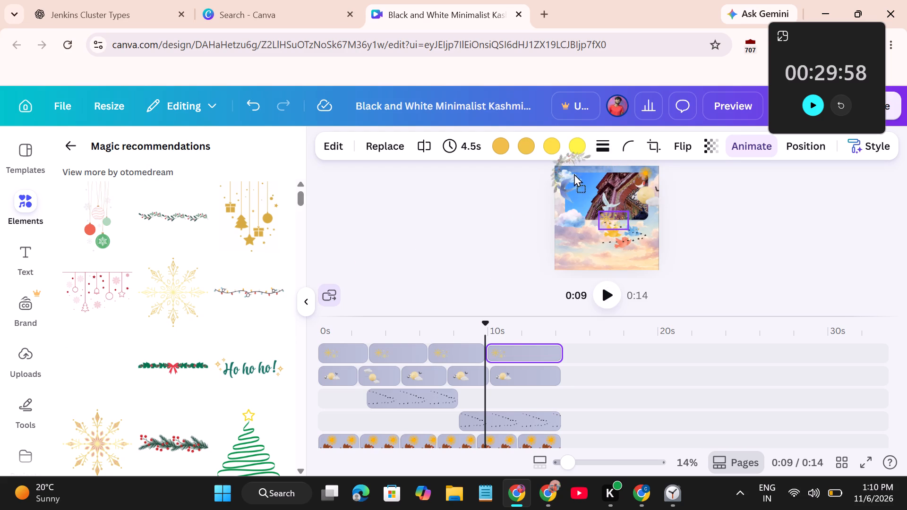
{"action": "left_click_drag", "start_coordinate": [574, 173], "coordinate": [576, 179]}
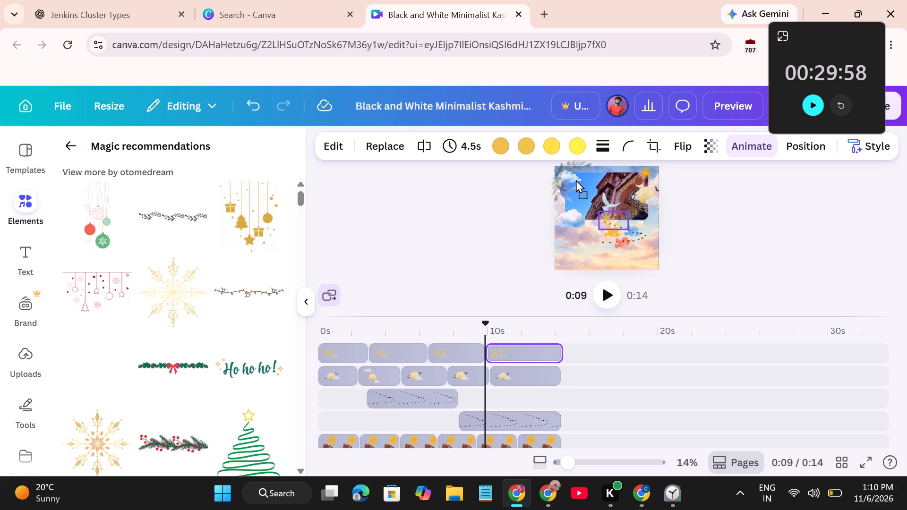
{"action": "left_click_drag", "start_coordinate": [576, 179], "coordinate": [579, 181]}
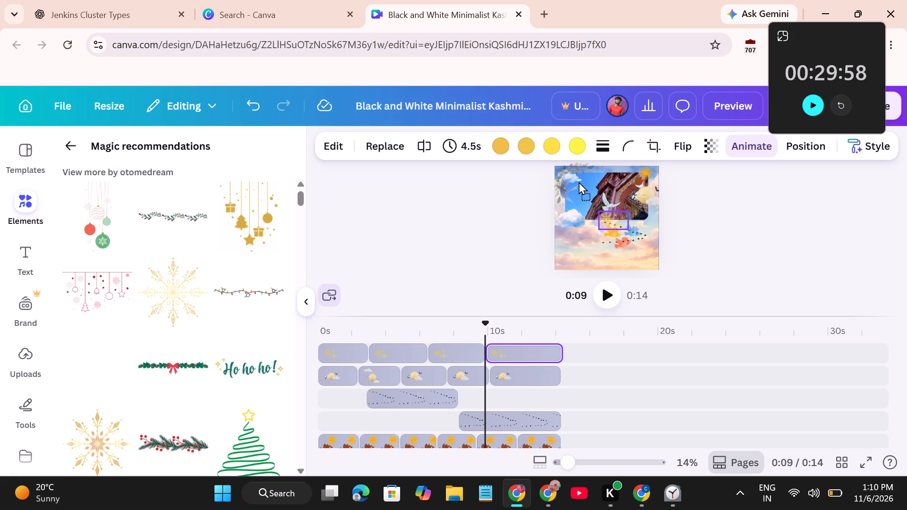
{"action": "left_click_drag", "start_coordinate": [579, 181], "coordinate": [579, 181]}
{"action": "left_click", "coordinate": [593, 160]}
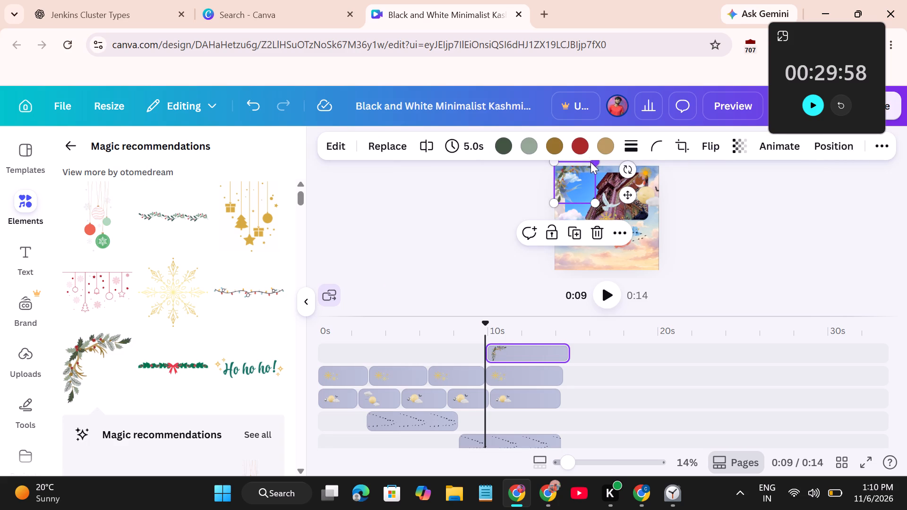
{"action": "left_click_drag", "start_coordinate": [595, 161], "coordinate": [589, 168]}
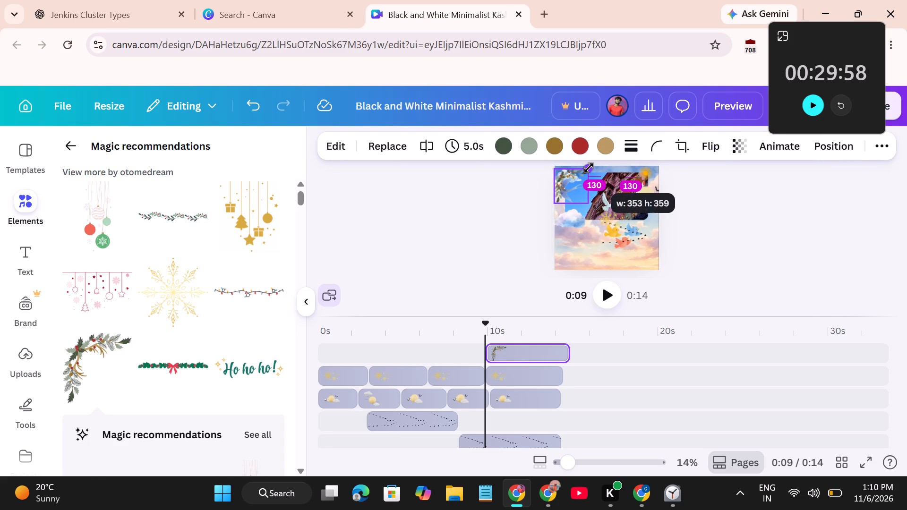
{"action": "left_click_drag", "start_coordinate": [589, 168], "coordinate": [587, 168]}
{"action": "left_click_drag", "start_coordinate": [571, 189], "coordinate": [572, 178]}
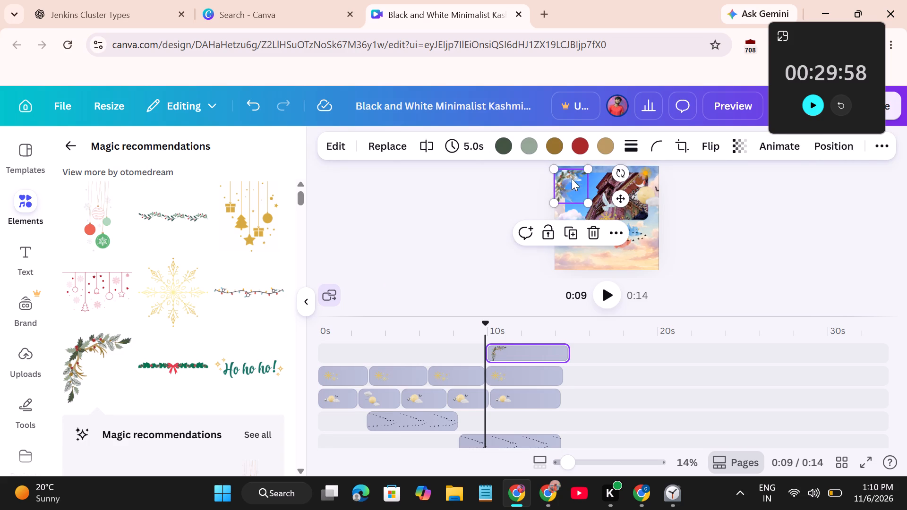
{"action": "left_click_drag", "start_coordinate": [572, 178], "coordinate": [570, 184]}
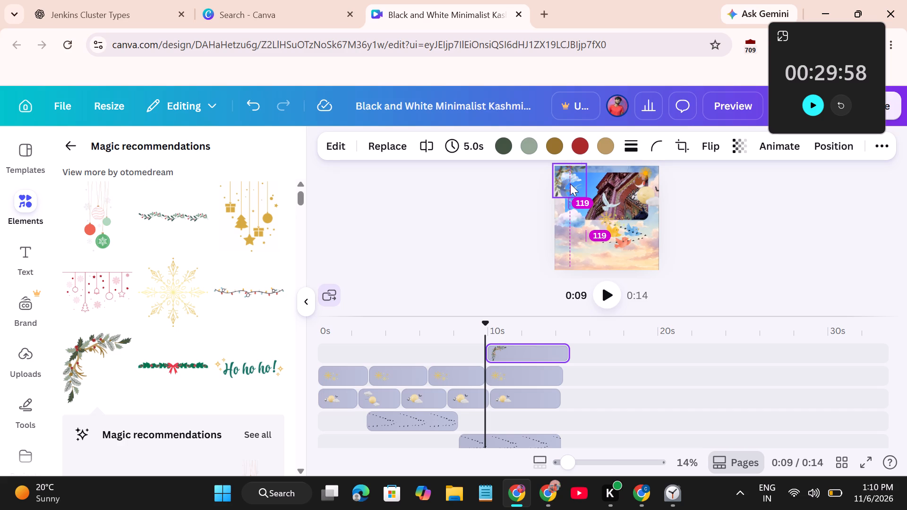
Send the corner garland to the back of the layer order.
{"action": "right_click", "coordinate": [570, 184]}
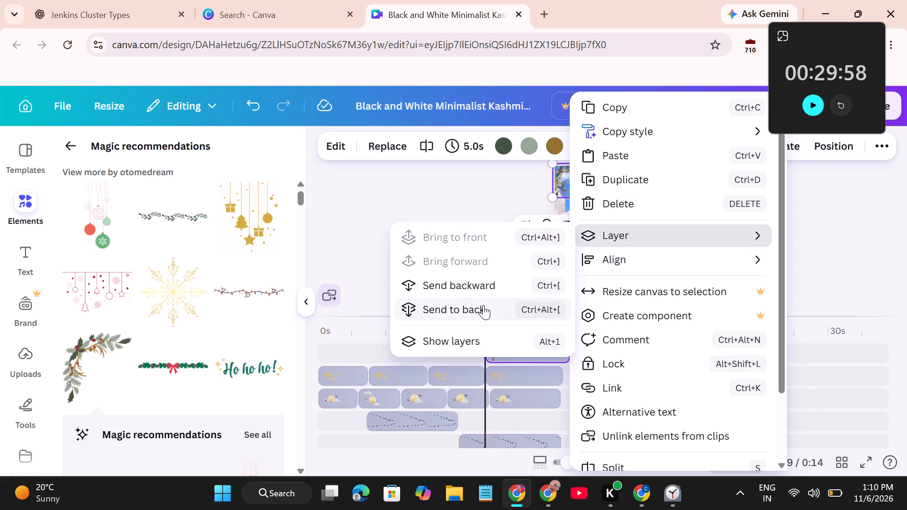
{"action": "left_click", "coordinate": [483, 305]}
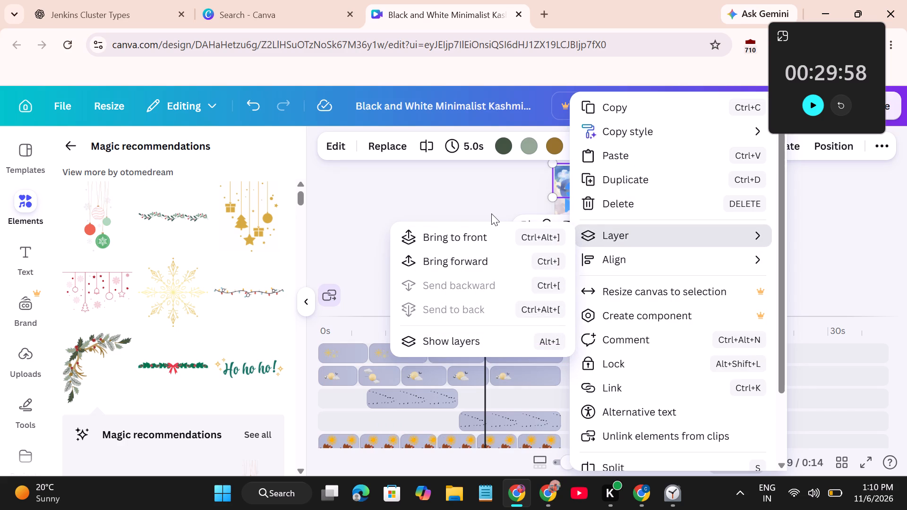
{"action": "left_click", "coordinate": [469, 212]}
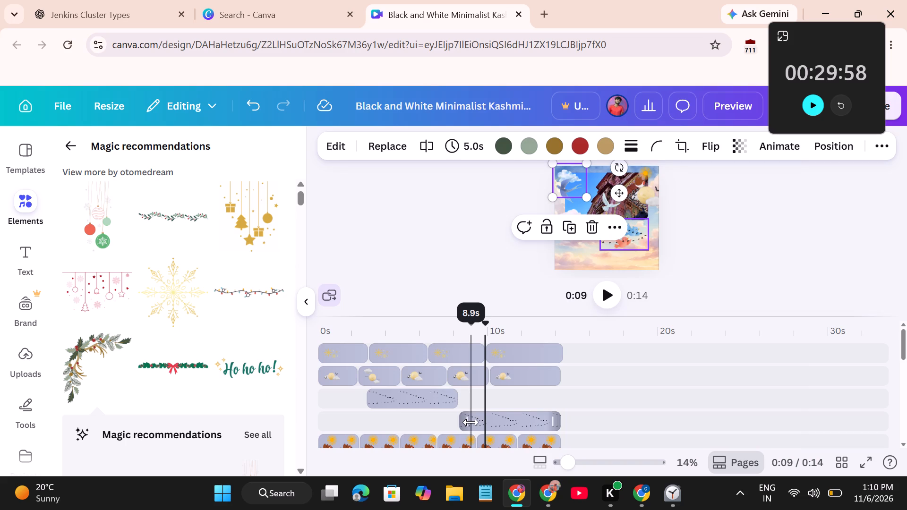
Extend the garland's timeline clip back to 0 s and trim its end to the video's end, for a 14.2 s duration.
{"action": "scroll", "coordinate": [465, 398], "scroll_direction": "up", "scroll_amount": 3}
{"action": "scroll", "coordinate": [465, 398], "scroll_direction": "down", "scroll_amount": 4}
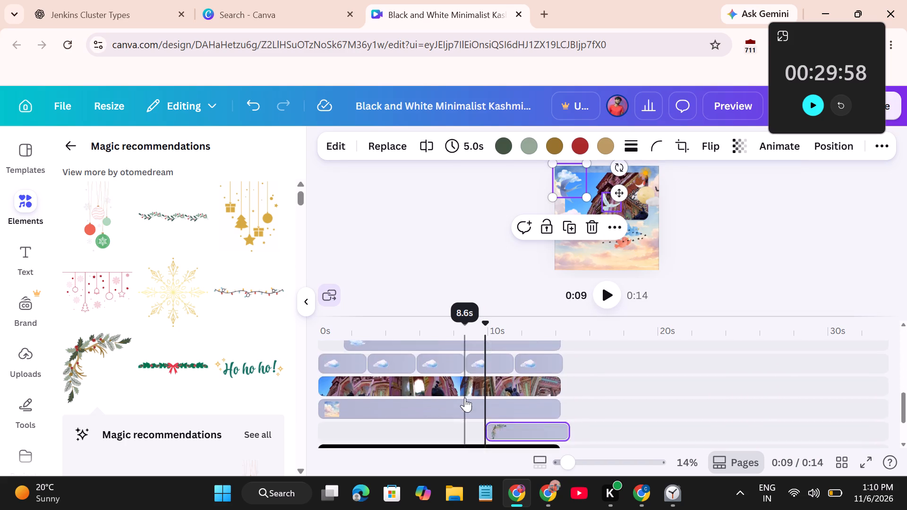
{"action": "scroll", "coordinate": [465, 398], "scroll_direction": "down", "scroll_amount": 1}
{"action": "left_click_drag", "start_coordinate": [487, 365], "coordinate": [481, 365]}
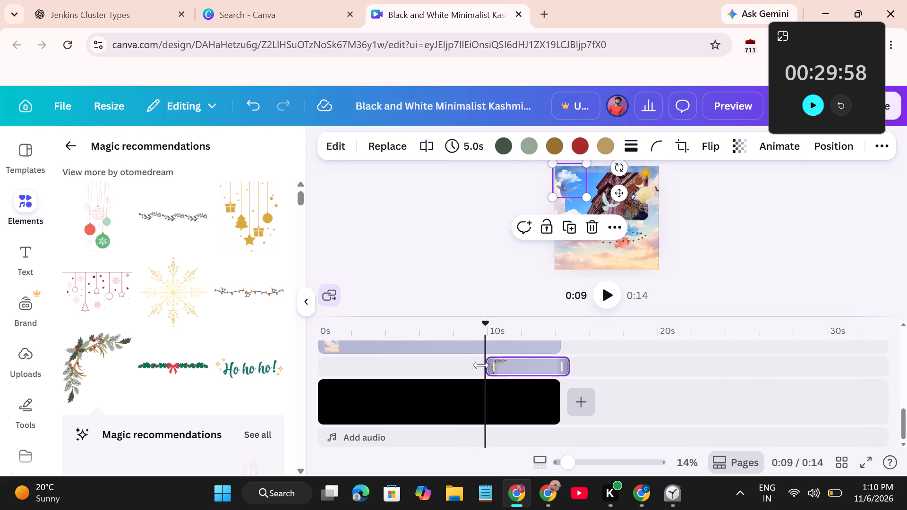
{"action": "left_click_drag", "start_coordinate": [481, 365], "coordinate": [308, 364]}
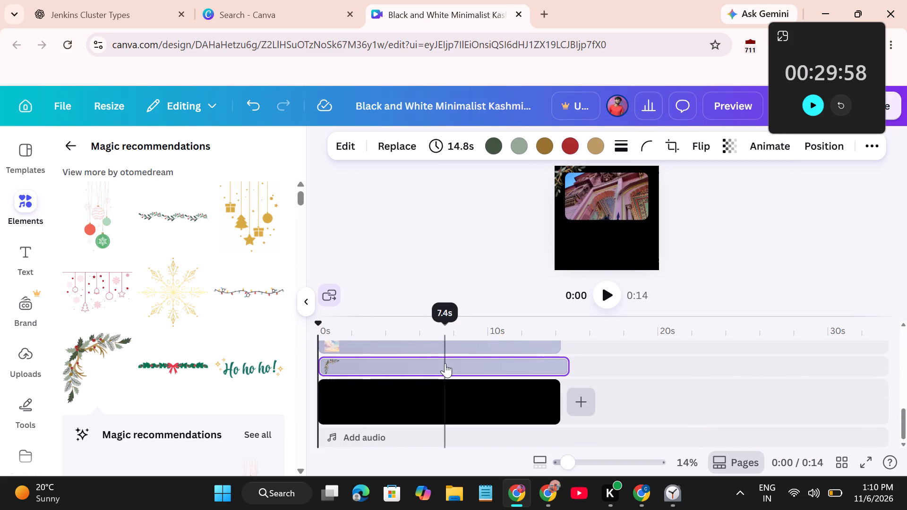
{"action": "scroll", "coordinate": [508, 357], "scroll_direction": "up", "scroll_amount": 1}
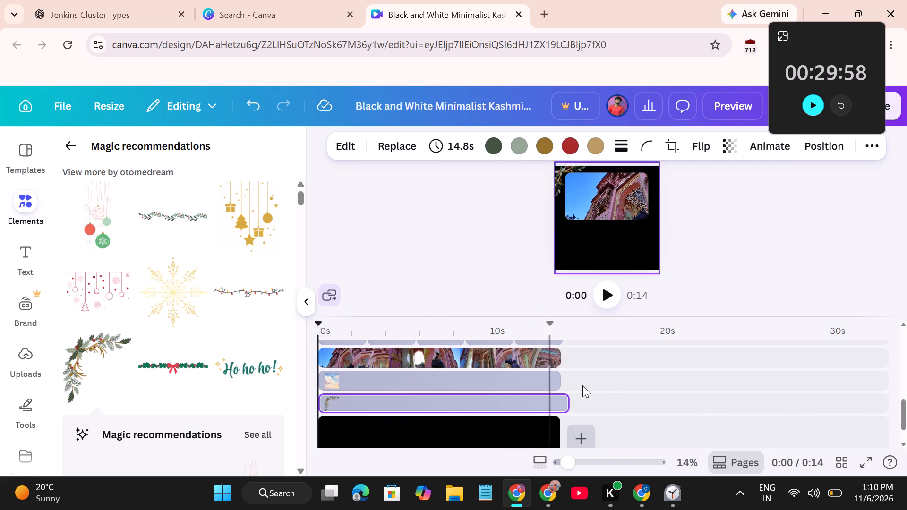
{"action": "left_click_drag", "start_coordinate": [566, 404], "coordinate": [560, 404]}
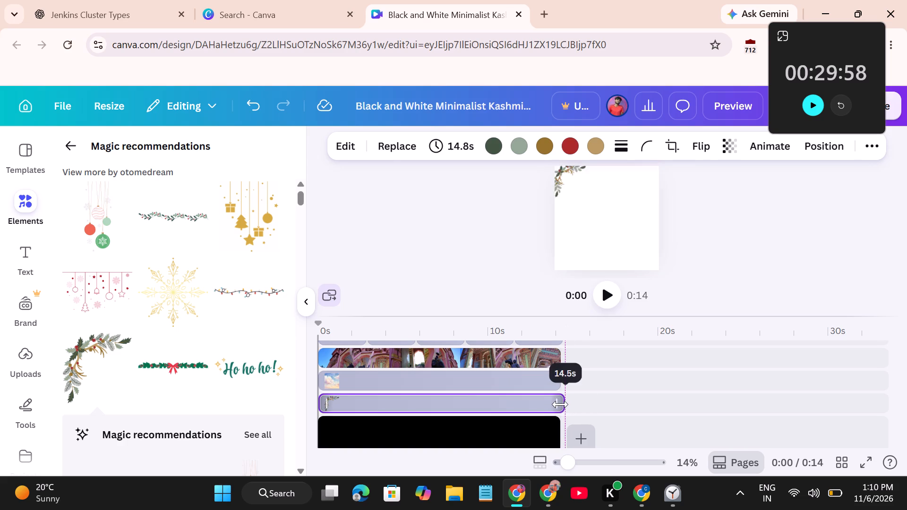
{"action": "left_click_drag", "start_coordinate": [560, 404], "coordinate": [556, 405]}
{"action": "left_click", "coordinate": [556, 405]}
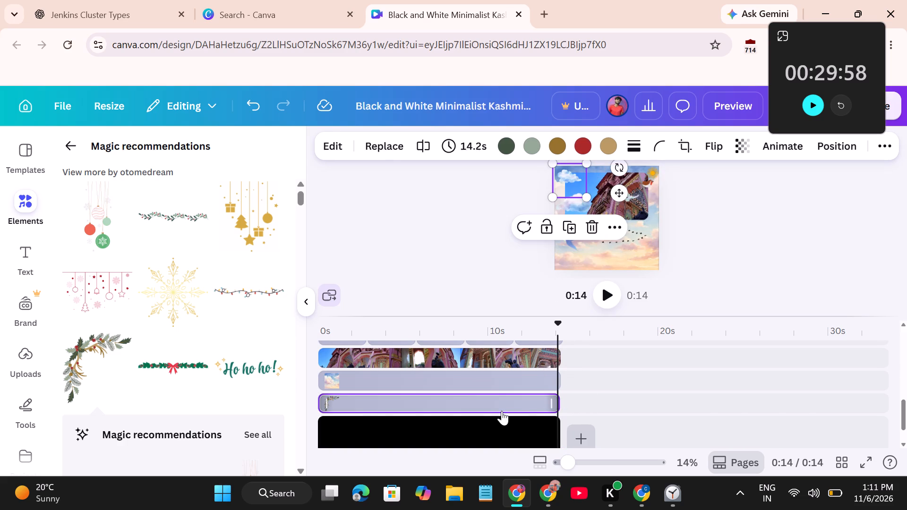
Move the garland's timeline track above the sky background and the footage, with its clip aligned to the start of the video.
{"action": "left_click", "coordinate": [451, 406]}
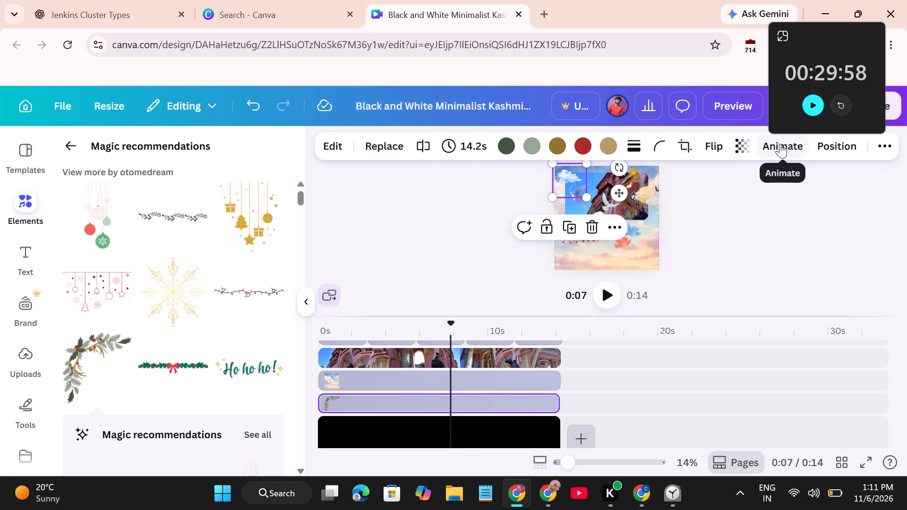
{"action": "left_click", "coordinate": [452, 366]}
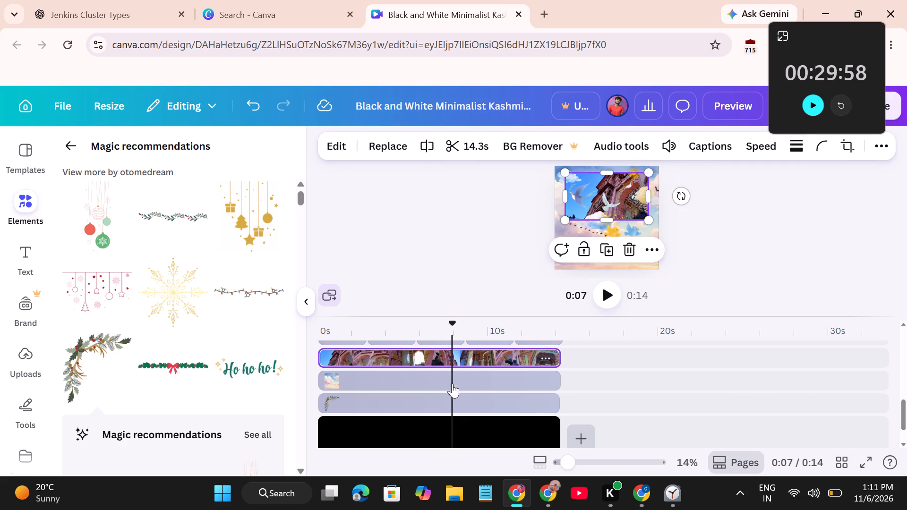
{"action": "left_click_drag", "start_coordinate": [446, 398], "coordinate": [449, 369]}
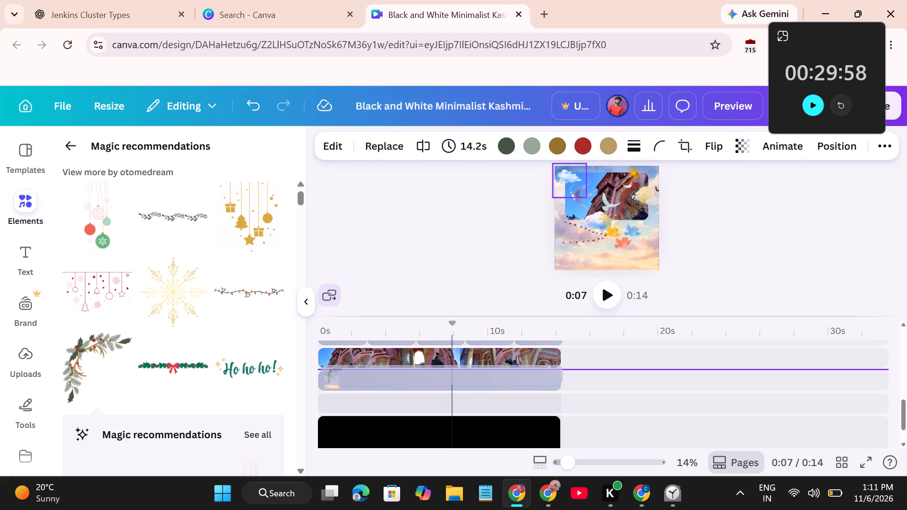
{"action": "left_click_drag", "start_coordinate": [449, 369], "coordinate": [454, 370]}
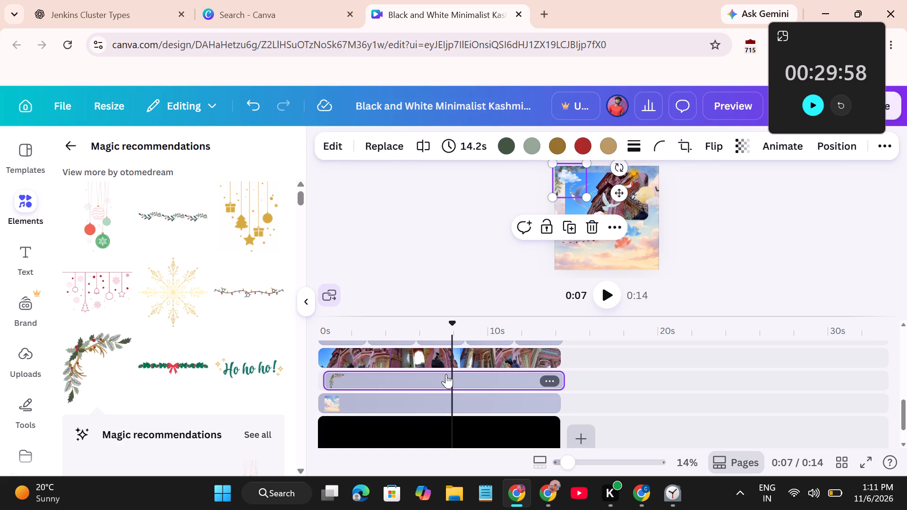
{"action": "left_click_drag", "start_coordinate": [446, 374], "coordinate": [442, 373]}
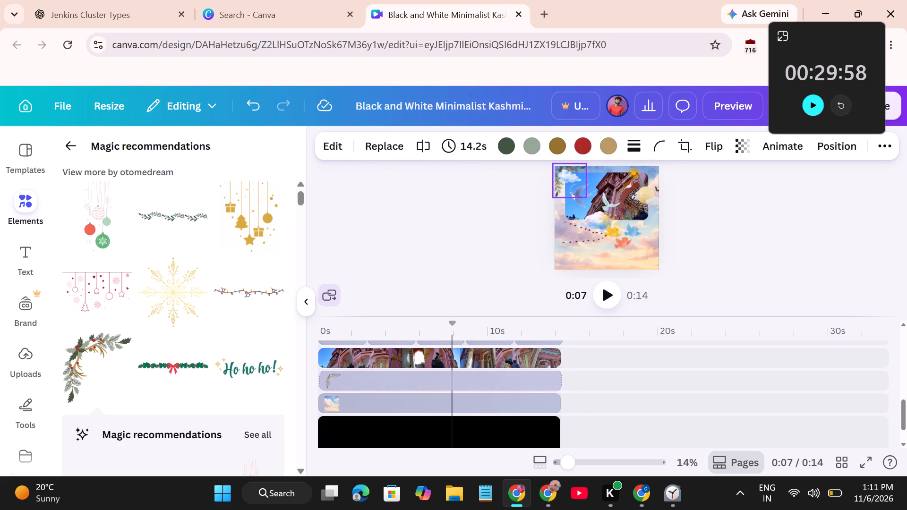
{"action": "left_click_drag", "start_coordinate": [442, 373], "coordinate": [441, 374]}
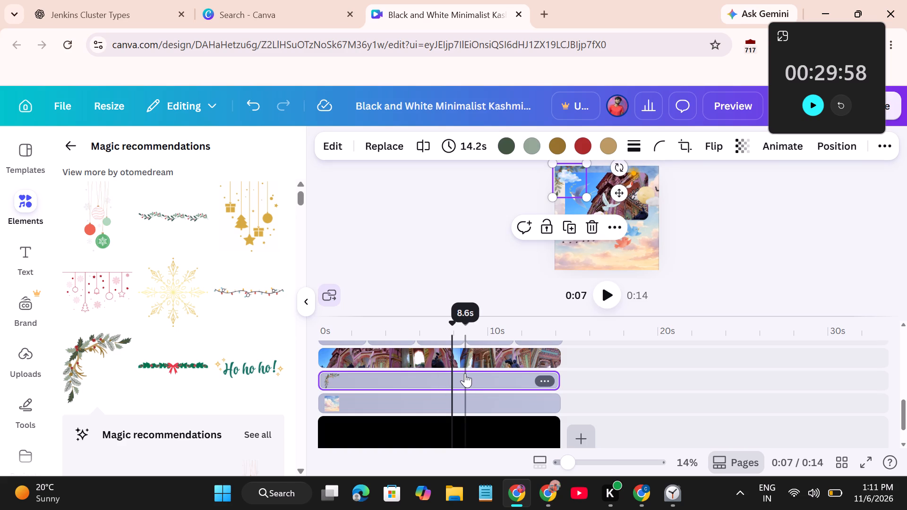
{"action": "left_click_drag", "start_coordinate": [465, 373], "coordinate": [466, 348]}
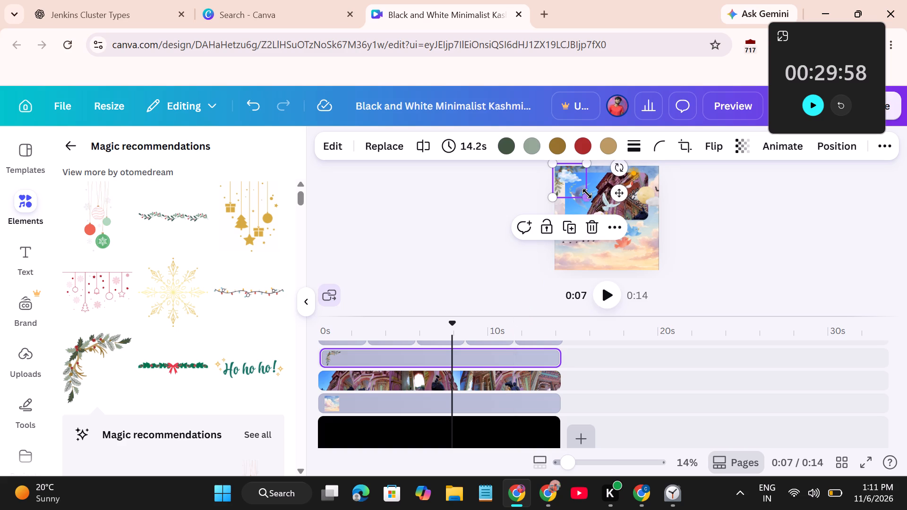
{"action": "left_click", "coordinate": [587, 194]}
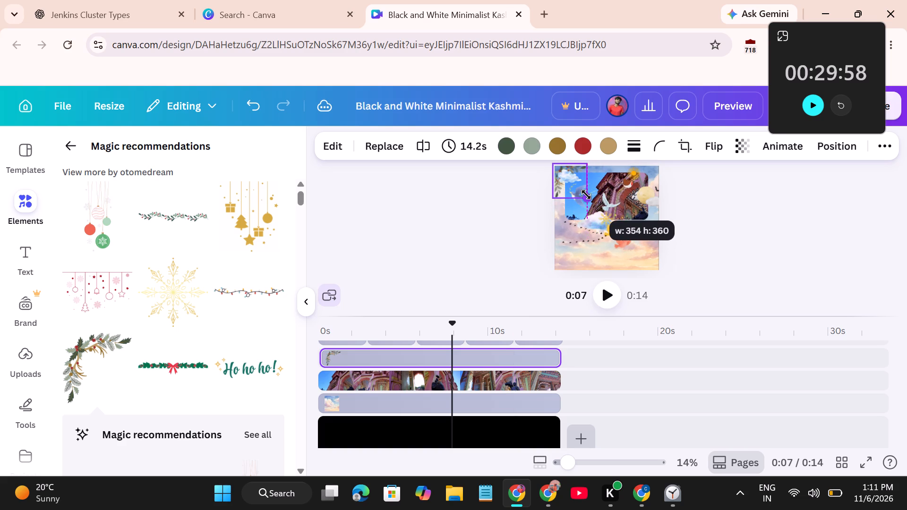
Browse the Magic recommendations for another decoration to add.
{"action": "scroll", "coordinate": [210, 354], "scroll_direction": "down", "scroll_amount": 1}
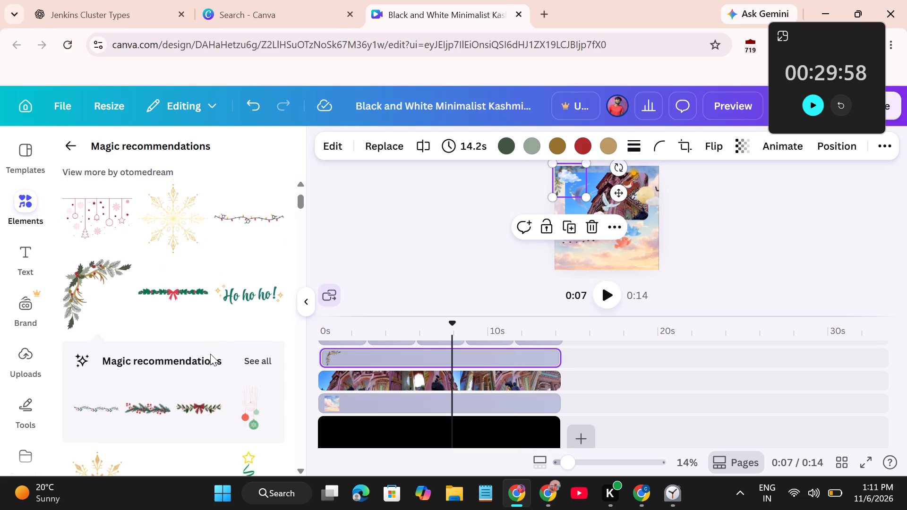
{"action": "scroll", "coordinate": [210, 354], "scroll_direction": "down", "scroll_amount": 8}
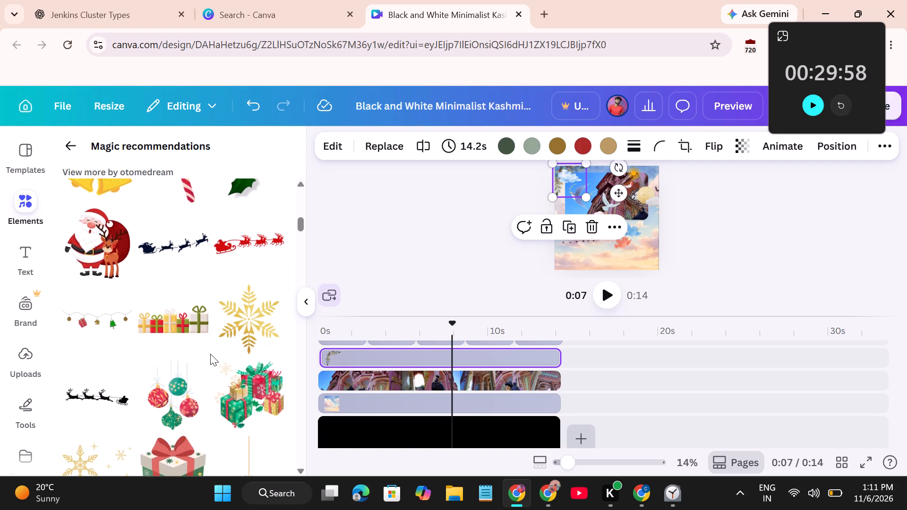
{"action": "scroll", "coordinate": [210, 354], "scroll_direction": "down", "scroll_amount": 2}
{"action": "scroll", "coordinate": [210, 354], "scroll_direction": "up", "scroll_amount": 3}
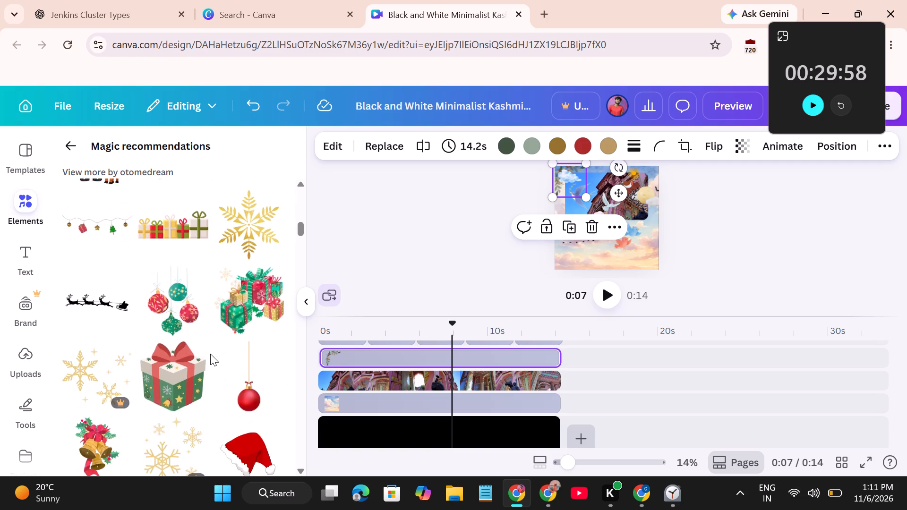
{"action": "scroll", "coordinate": [210, 354], "scroll_direction": "up", "scroll_amount": 4}
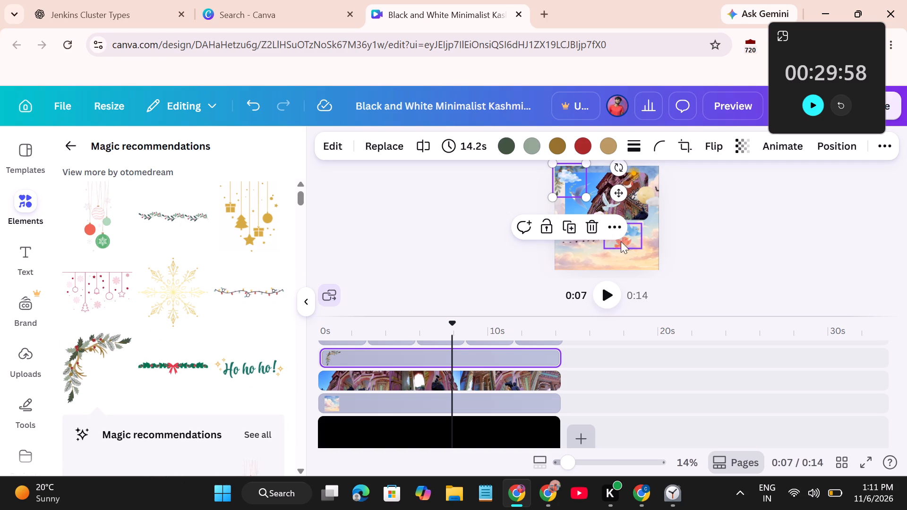
Play back the video to check the garland with the other animated elements, and look over the timeline tracks.
{"action": "scroll", "coordinate": [645, 394], "scroll_direction": "up", "scroll_amount": 4}
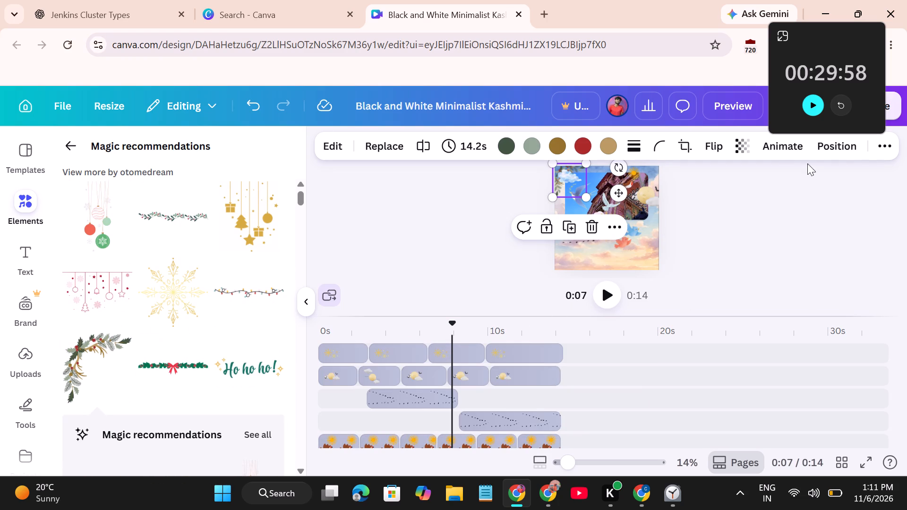
{"action": "left_click", "coordinate": [604, 297]}
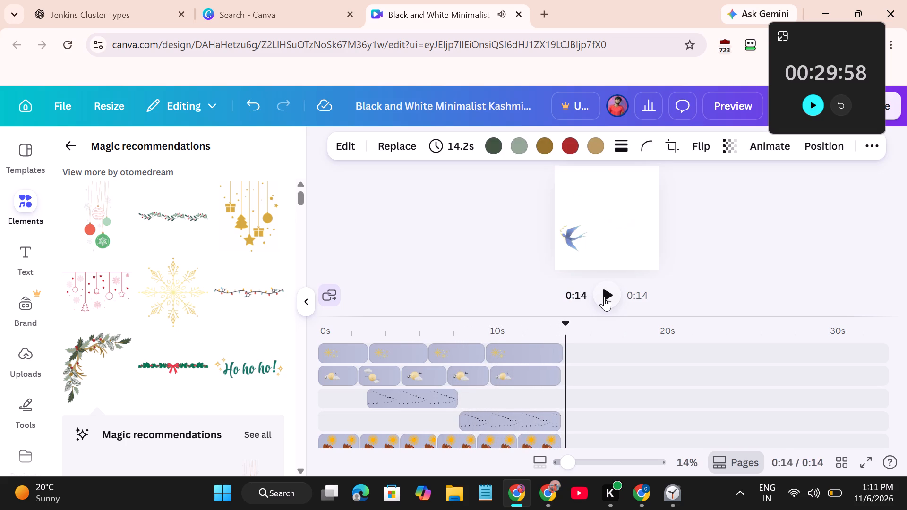
{"action": "left_click", "coordinate": [604, 297]}
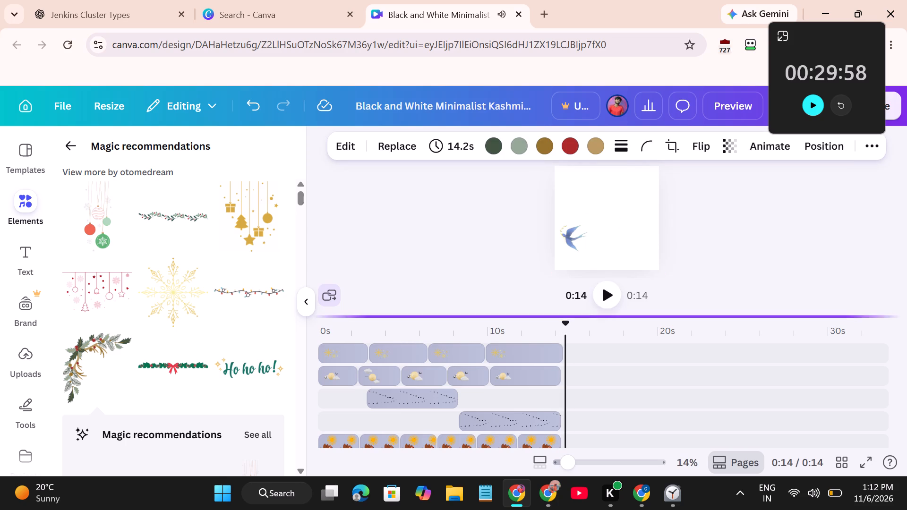
{"action": "left_click", "coordinate": [611, 305]}
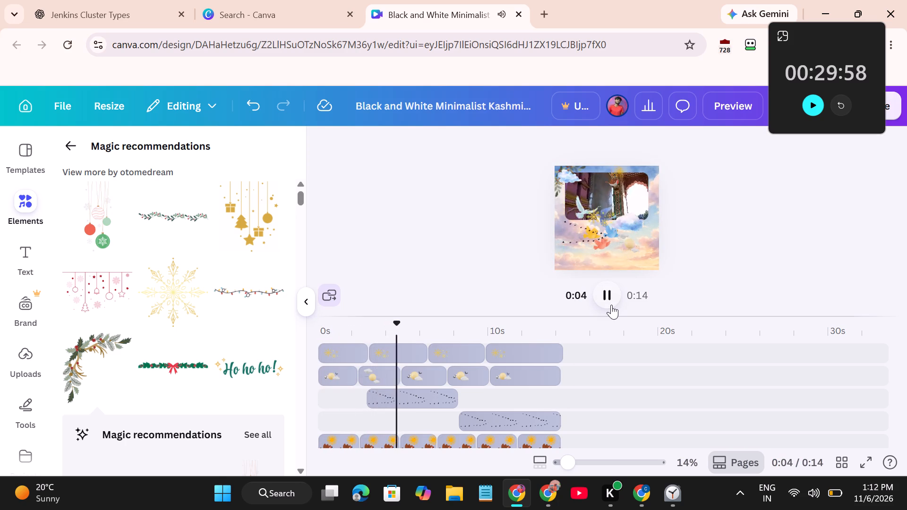
{"action": "left_click", "coordinate": [611, 305]}
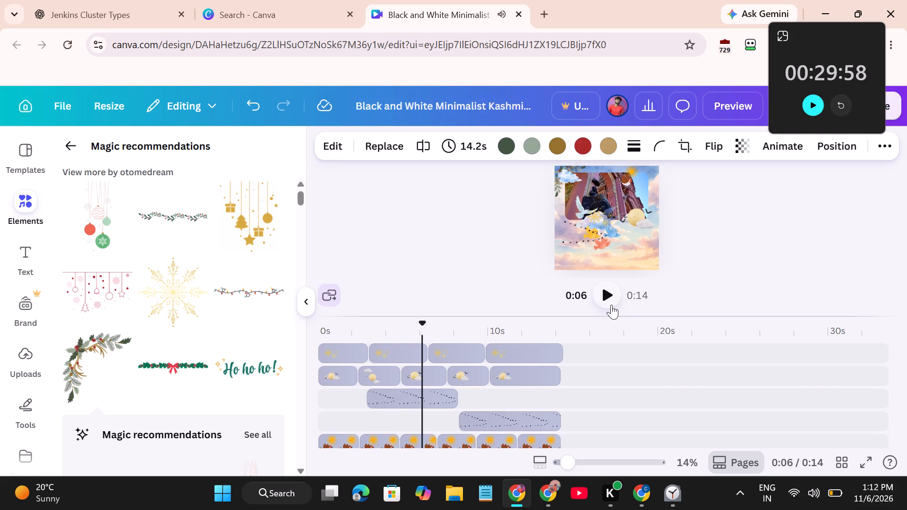
{"action": "scroll", "coordinate": [458, 411], "scroll_direction": "down", "scroll_amount": 2}
{"action": "scroll", "coordinate": [458, 411], "scroll_direction": "up", "scroll_amount": 1}
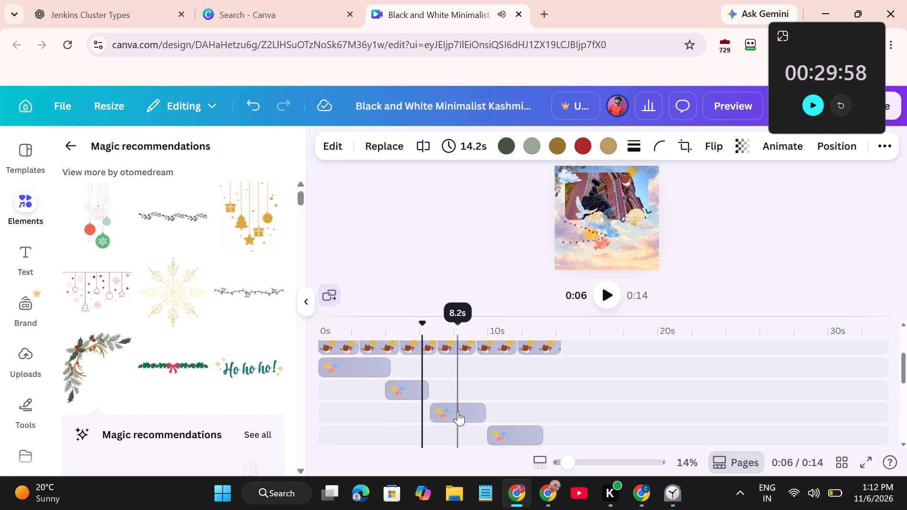
{"action": "scroll", "coordinate": [458, 411], "scroll_direction": "up", "scroll_amount": 2}
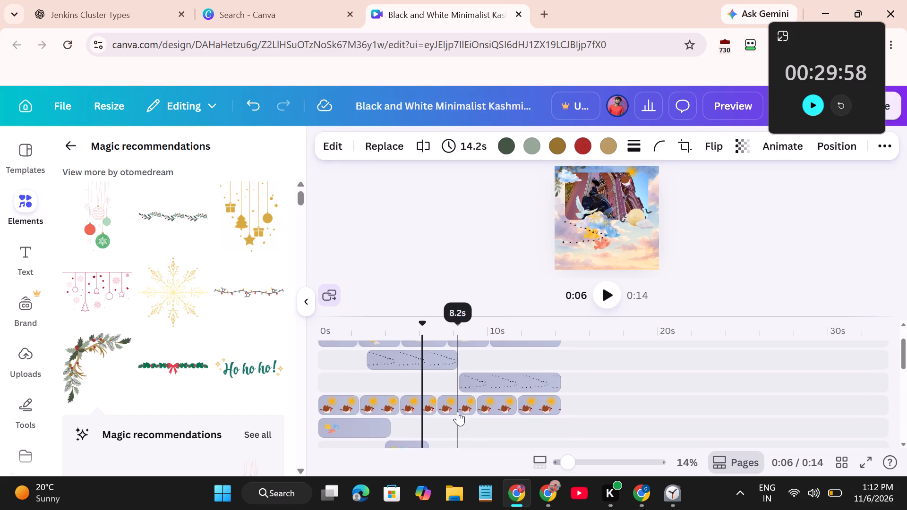
Shrink the dotted bird flock segment shown at about 6 s, below the footage's lower-left corner.
{"action": "scroll", "coordinate": [458, 411], "scroll_direction": "up", "scroll_amount": 2}
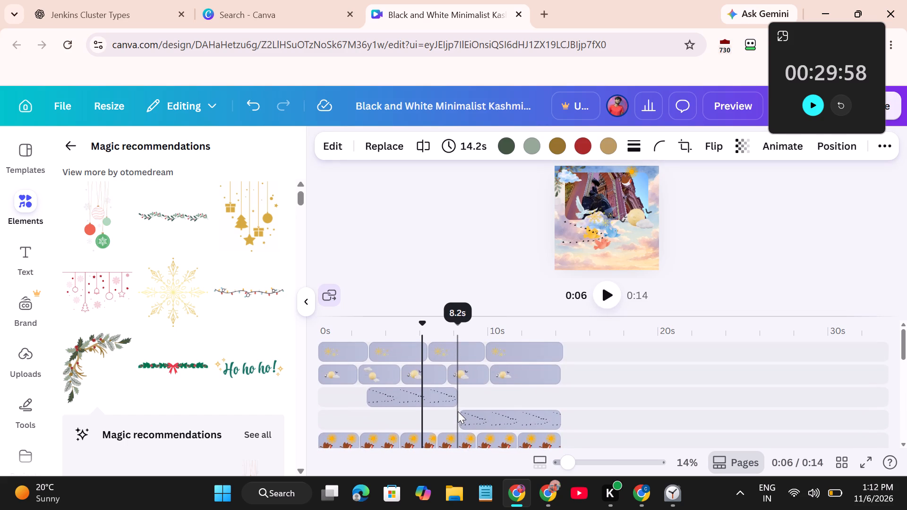
{"action": "left_click", "coordinate": [426, 402]}
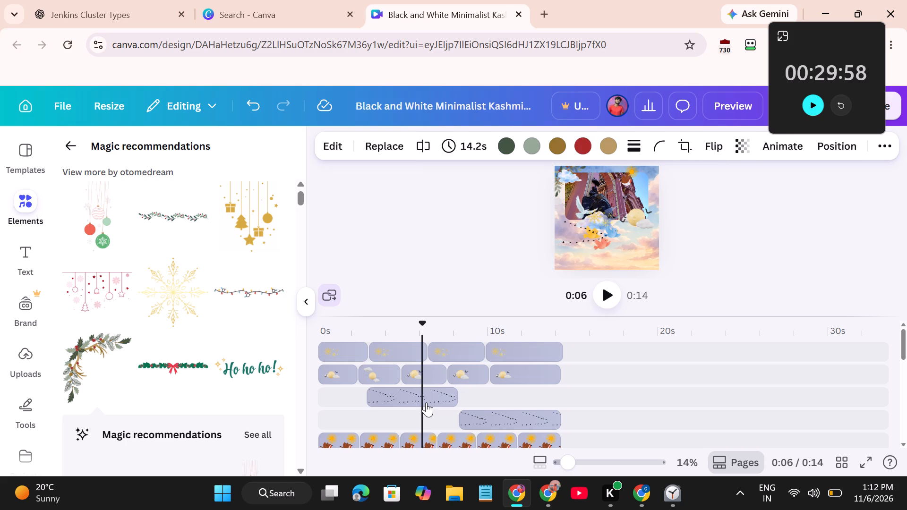
{"action": "left_click", "coordinate": [583, 234]}
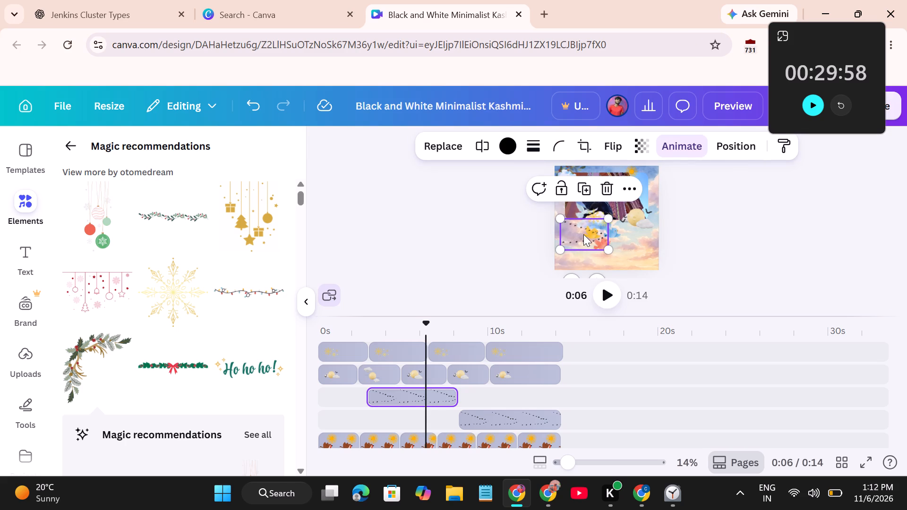
{"action": "left_click", "coordinate": [597, 241]}
{"action": "left_click_drag", "start_coordinate": [608, 252], "coordinate": [599, 245]}
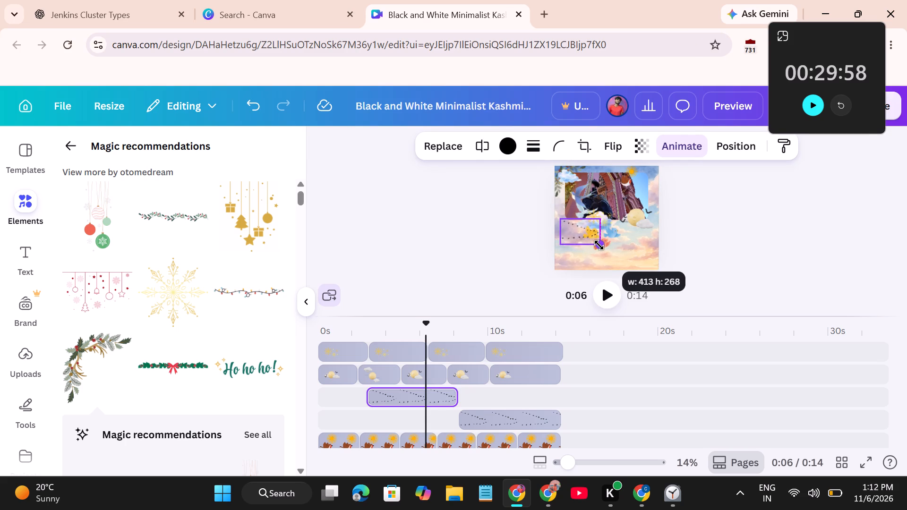
{"action": "left_click_drag", "start_coordinate": [599, 245], "coordinate": [590, 240]}
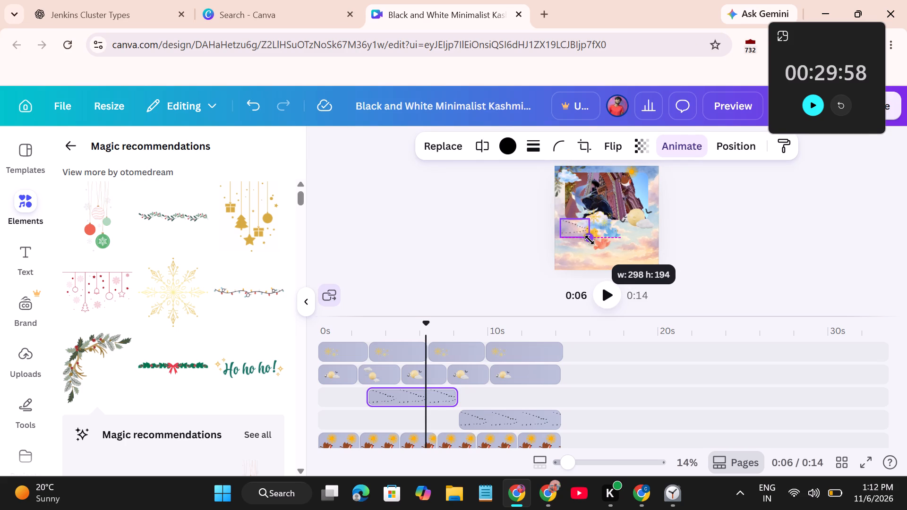
{"action": "left_click_drag", "start_coordinate": [590, 240], "coordinate": [595, 245]}
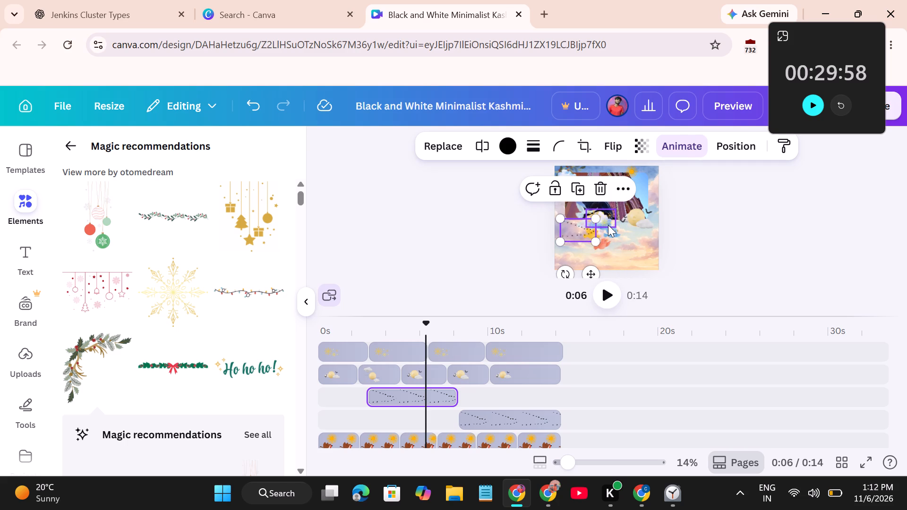
Reposition the second gold snowflake segment (3.4 s long) just below the footage's lower edge.
{"action": "left_click", "coordinate": [608, 225]}
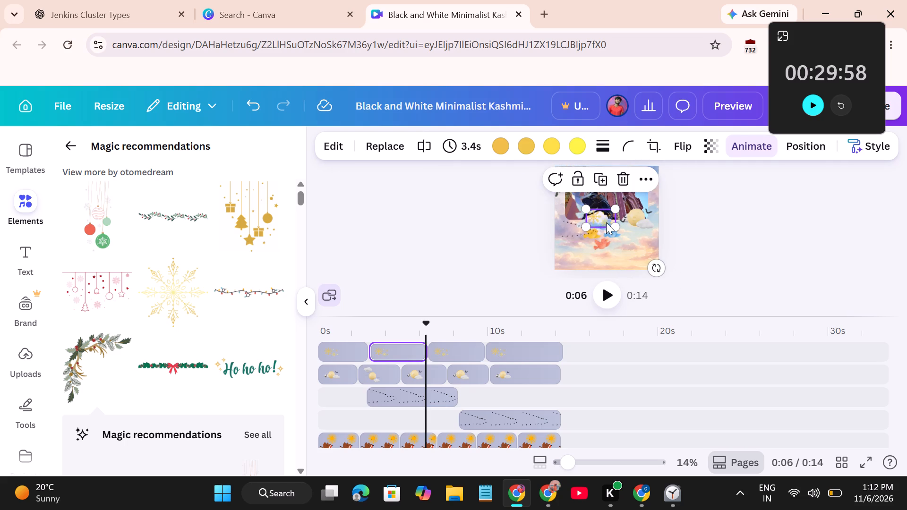
{"action": "left_click_drag", "start_coordinate": [606, 222], "coordinate": [600, 227]}
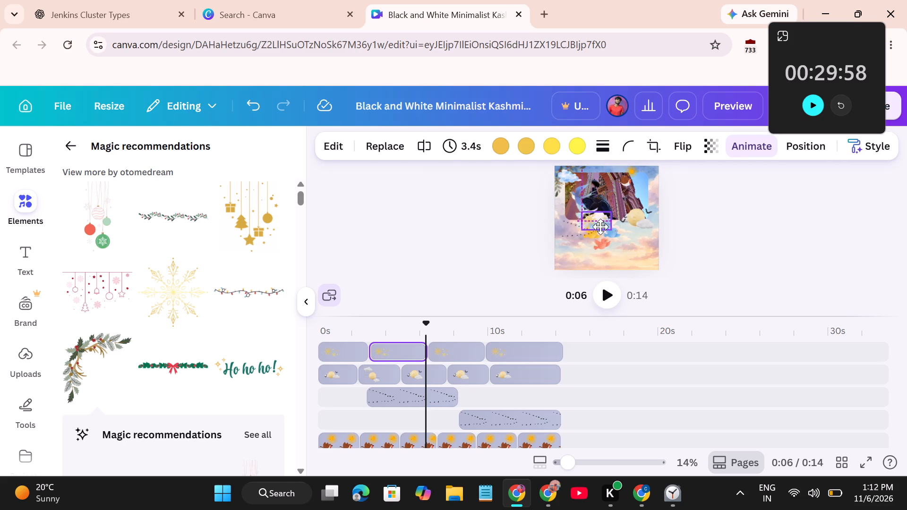
{"action": "left_click_drag", "start_coordinate": [600, 227], "coordinate": [641, 250]}
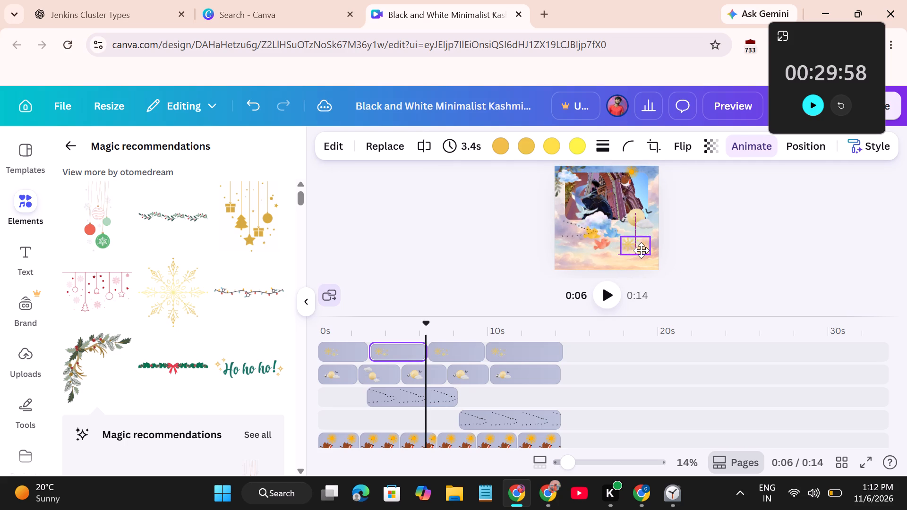
{"action": "left_click_drag", "start_coordinate": [641, 250], "coordinate": [591, 226]}
Move the third cloud segment (2.8 s long) away from the footage into the sky near the canvas's lower-right corner.
{"action": "left_click", "coordinate": [607, 221]}
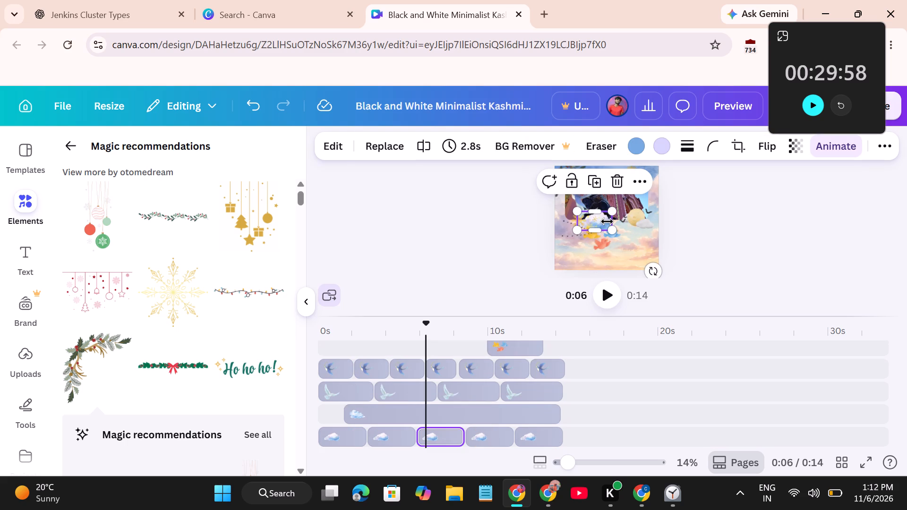
{"action": "left_click_drag", "start_coordinate": [605, 221], "coordinate": [630, 226]}
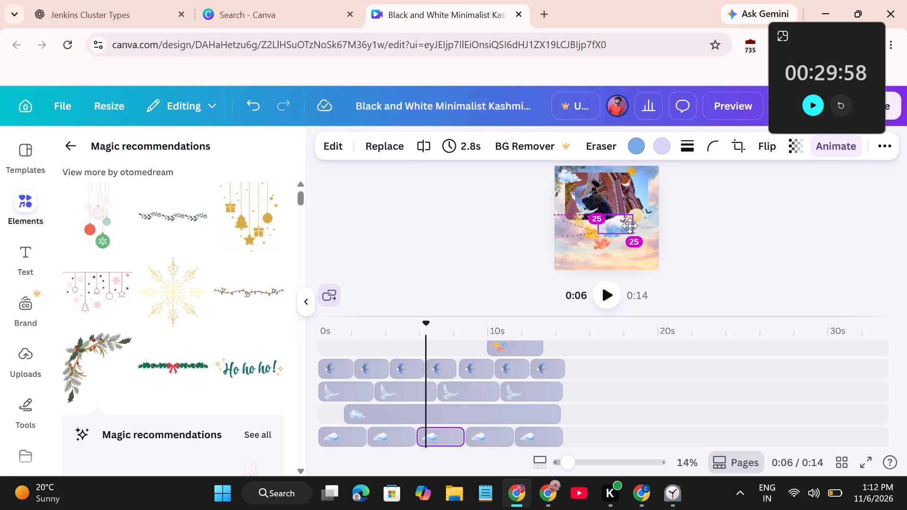
{"action": "left_click_drag", "start_coordinate": [630, 226], "coordinate": [633, 252]}
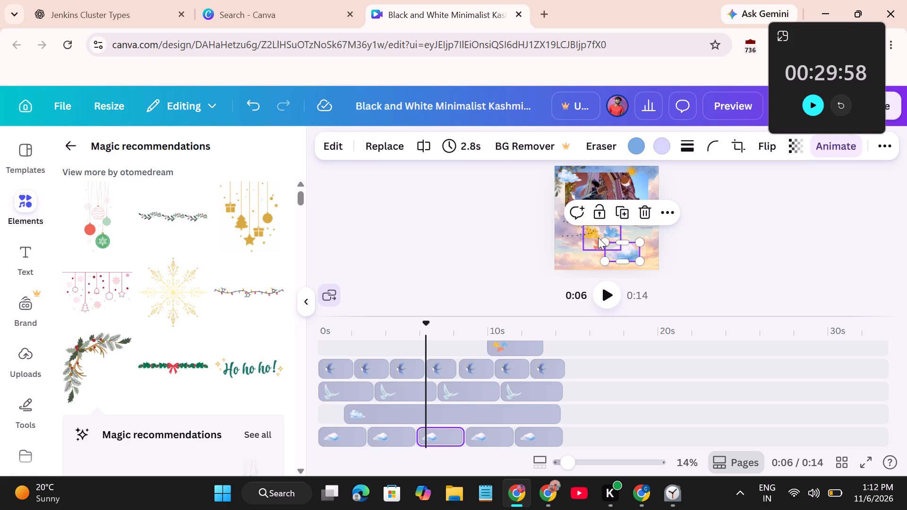
Shrink the 2.6 s colourful bird trio and nudge it slightly within the sky just below the footage.
{"action": "left_click", "coordinate": [598, 238]}
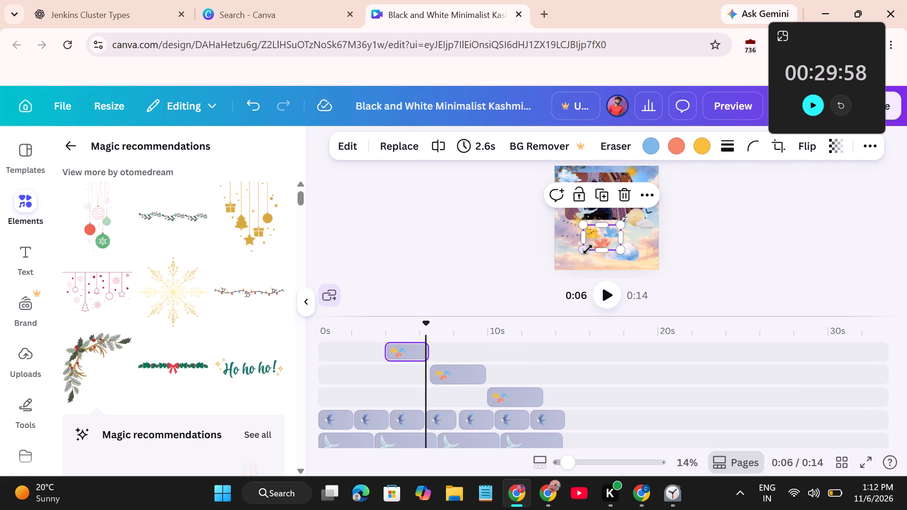
{"action": "left_click_drag", "start_coordinate": [587, 250], "coordinate": [596, 247]}
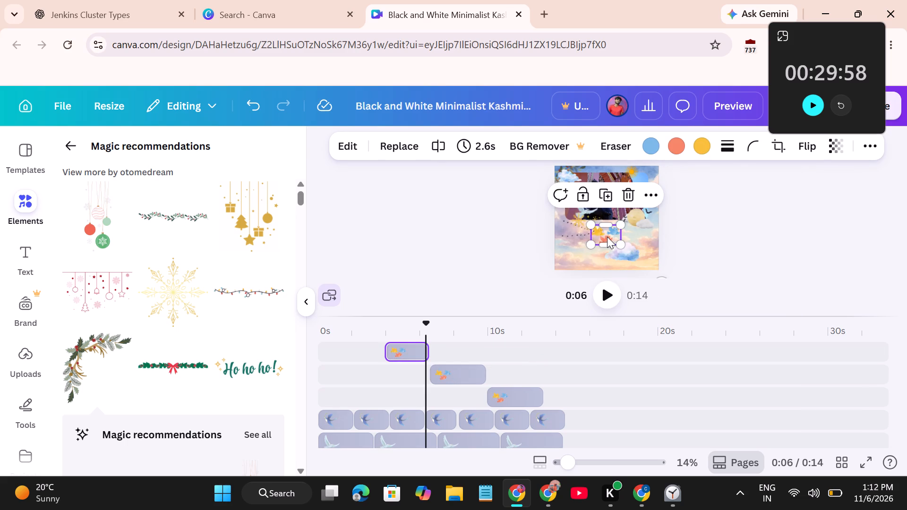
{"action": "left_click", "coordinate": [607, 237]}
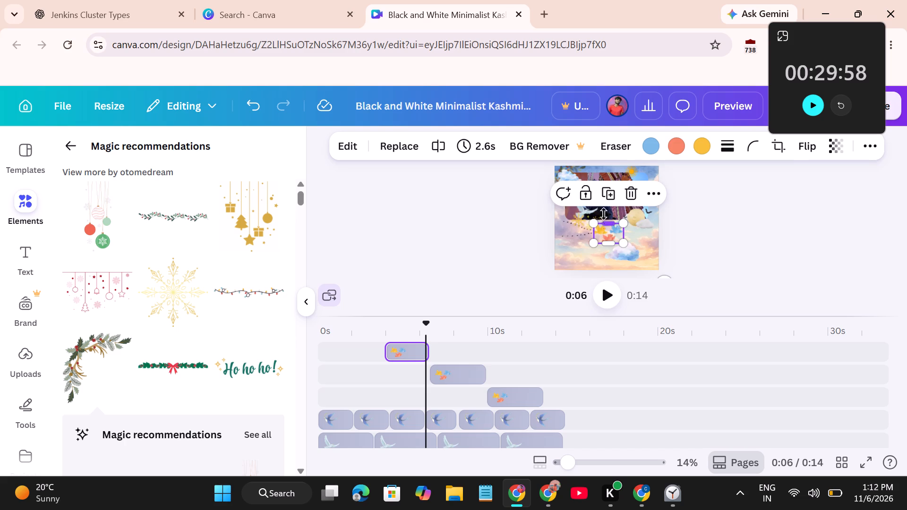
Shrink the fourth blue swallow segment (1.8 s long) and move it up to the footage's top edge.
{"action": "left_click", "coordinate": [603, 212]}
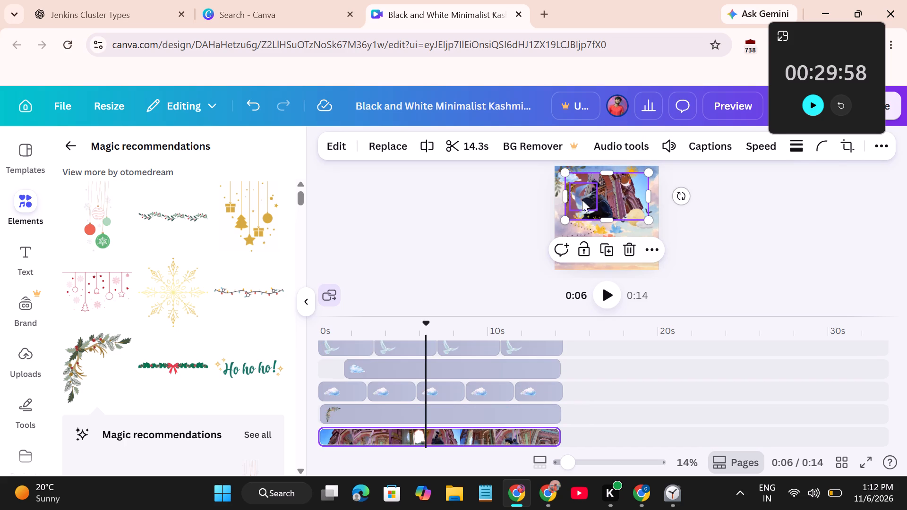
{"action": "left_click", "coordinate": [580, 195]}
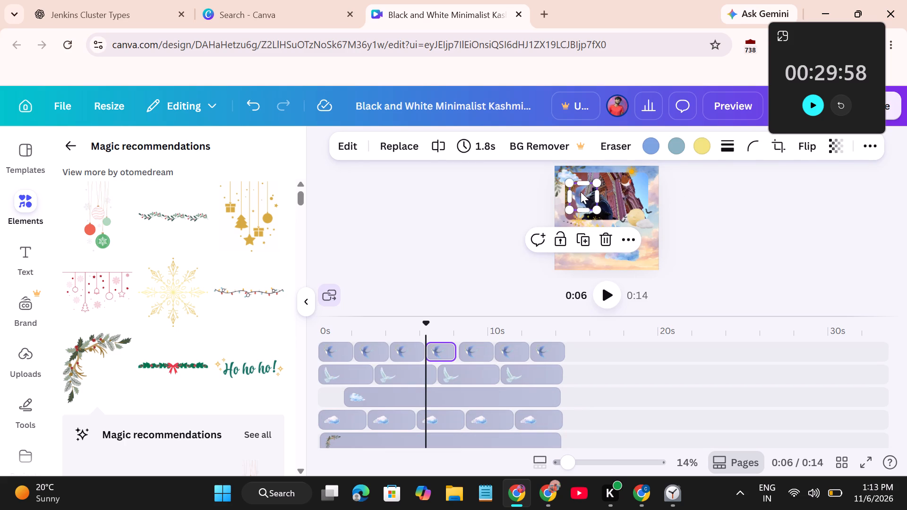
{"action": "left_click_drag", "start_coordinate": [597, 209], "coordinate": [592, 201]}
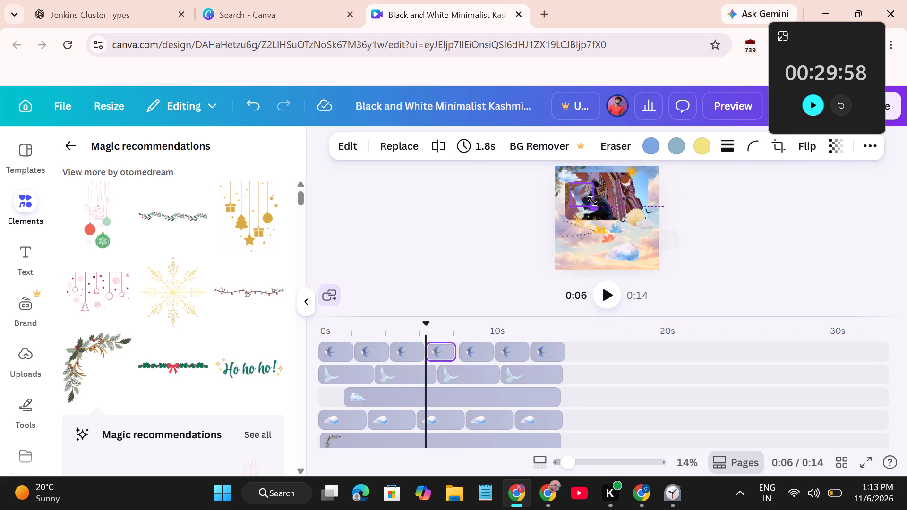
{"action": "left_click_drag", "start_coordinate": [592, 201], "coordinate": [588, 198]}
{"action": "left_click_drag", "start_coordinate": [580, 193], "coordinate": [598, 183]}
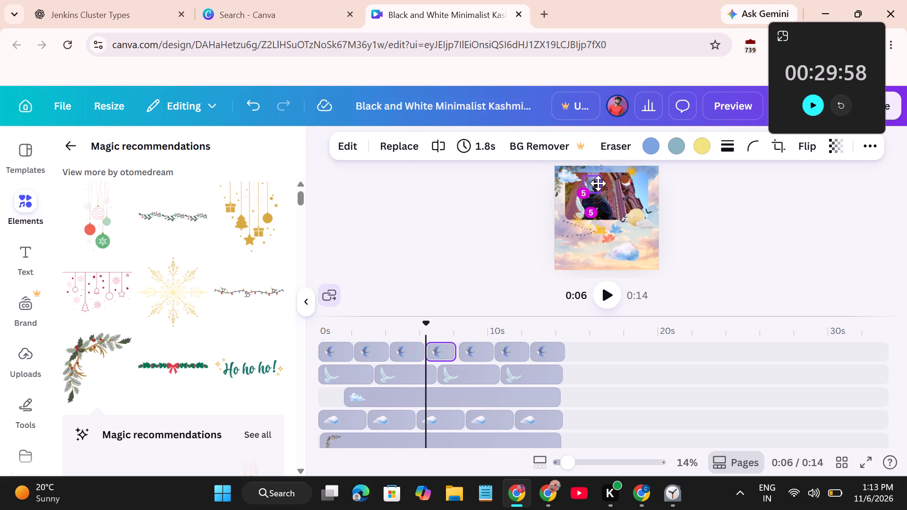
{"action": "left_click_drag", "start_coordinate": [598, 183], "coordinate": [603, 173]}
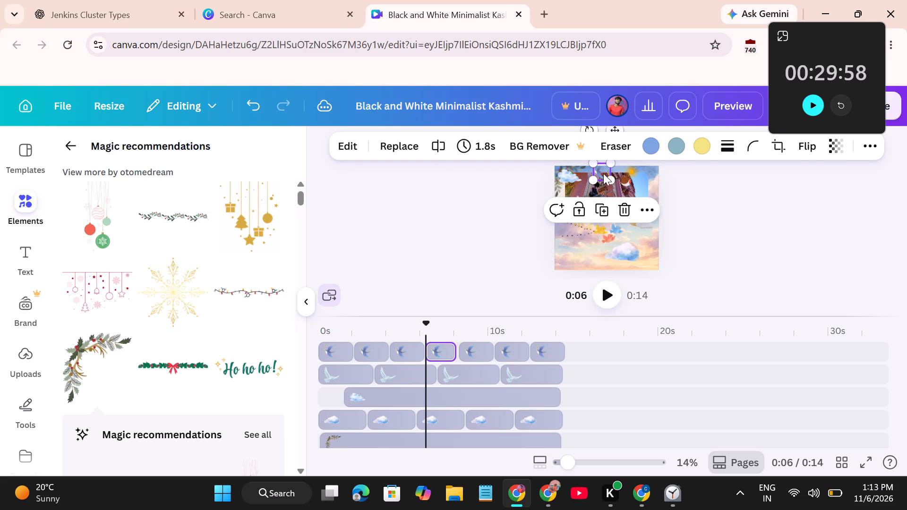
Move the second white dove segment to the footage's lower-left corner, partly over the sky background.
{"action": "left_click", "coordinate": [574, 189]}
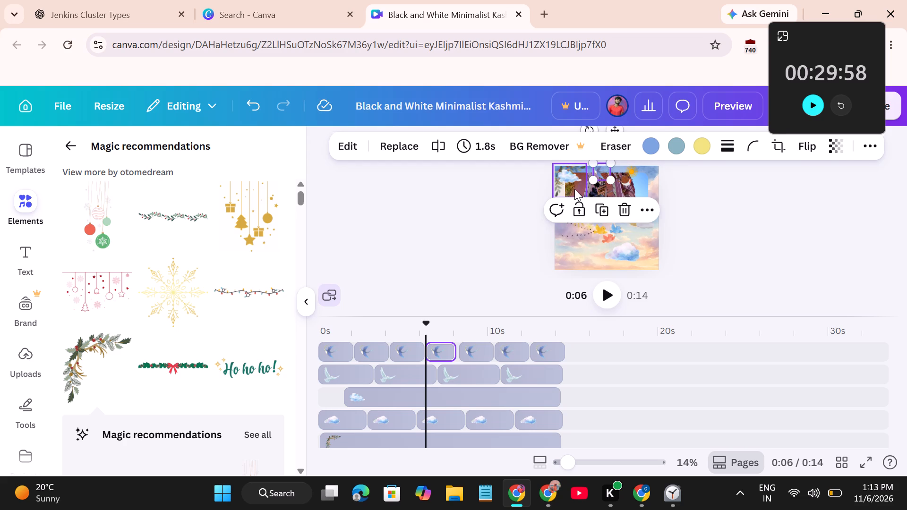
{"action": "left_click_drag", "start_coordinate": [584, 209], "coordinate": [574, 211]}
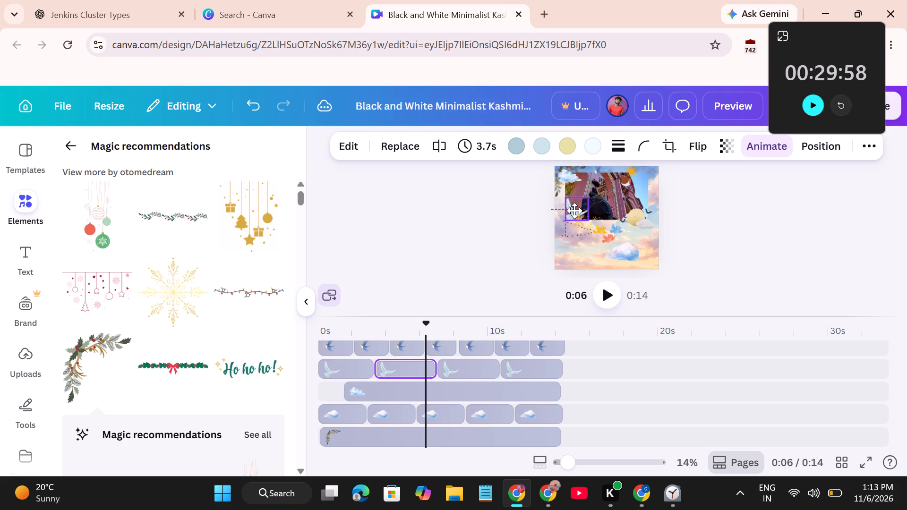
{"action": "left_click_drag", "start_coordinate": [574, 211], "coordinate": [568, 213]}
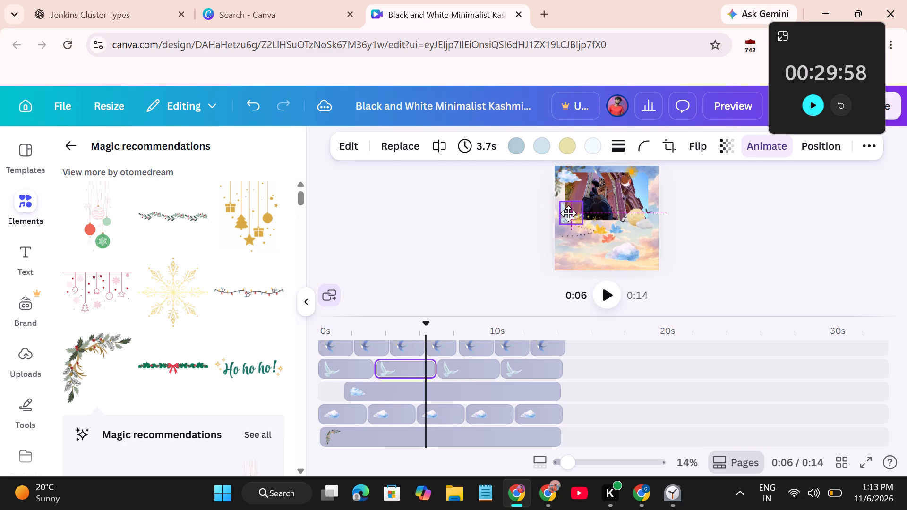
{"action": "left_click_drag", "start_coordinate": [568, 213], "coordinate": [568, 211]}
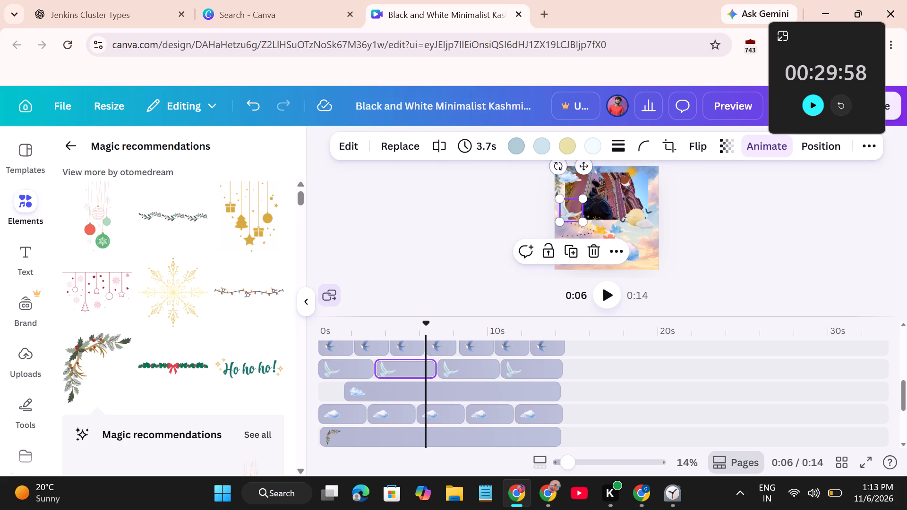
Go to about 8 s and remove the third white dove segment by moving it off the canvas.
{"action": "left_click_drag", "start_coordinate": [427, 334], "coordinate": [433, 333]}
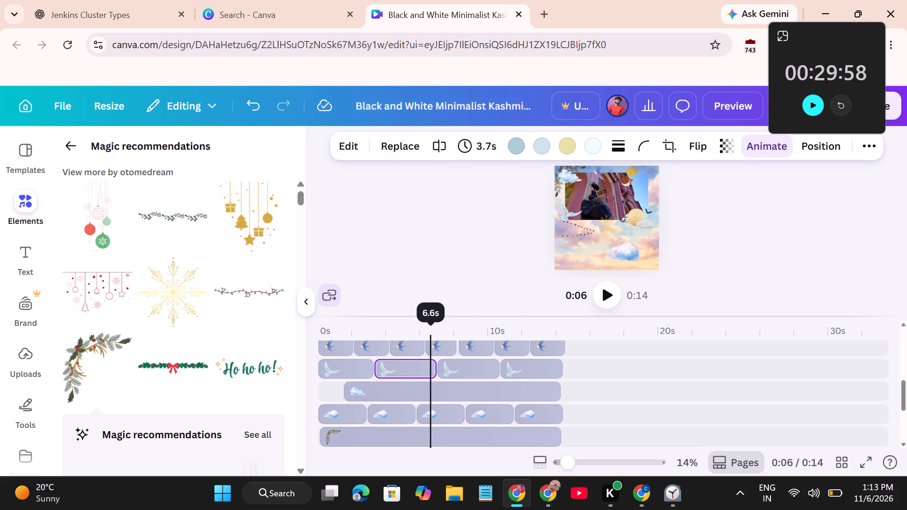
{"action": "left_click_drag", "start_coordinate": [433, 333], "coordinate": [451, 336]}
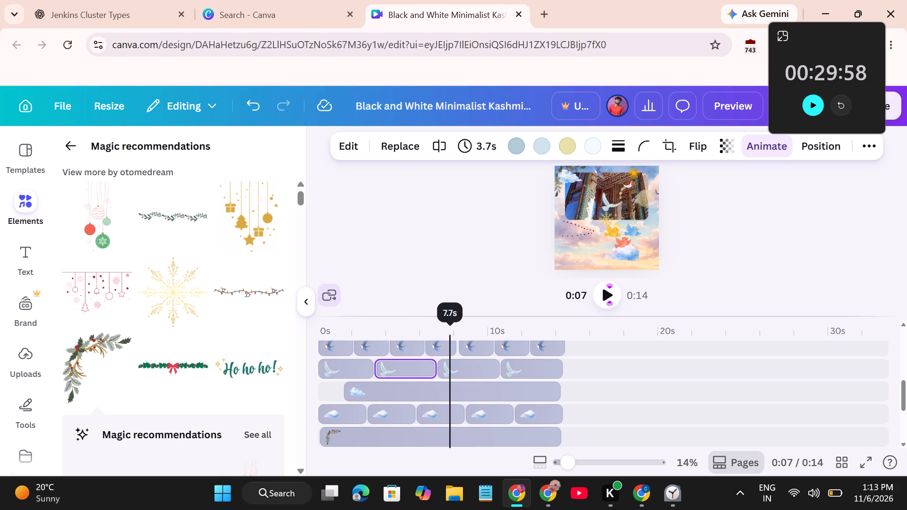
{"action": "left_click_drag", "start_coordinate": [451, 336], "coordinate": [456, 336]}
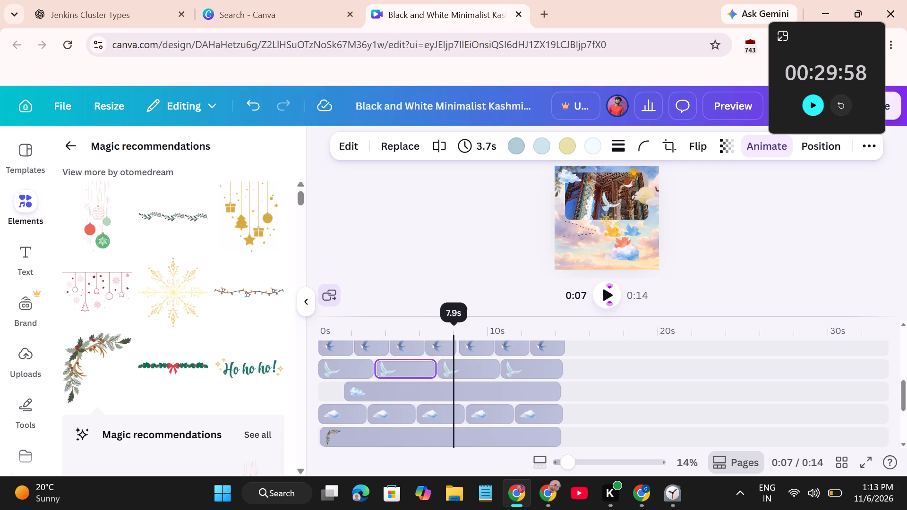
{"action": "left_click_drag", "start_coordinate": [456, 336], "coordinate": [457, 336]}
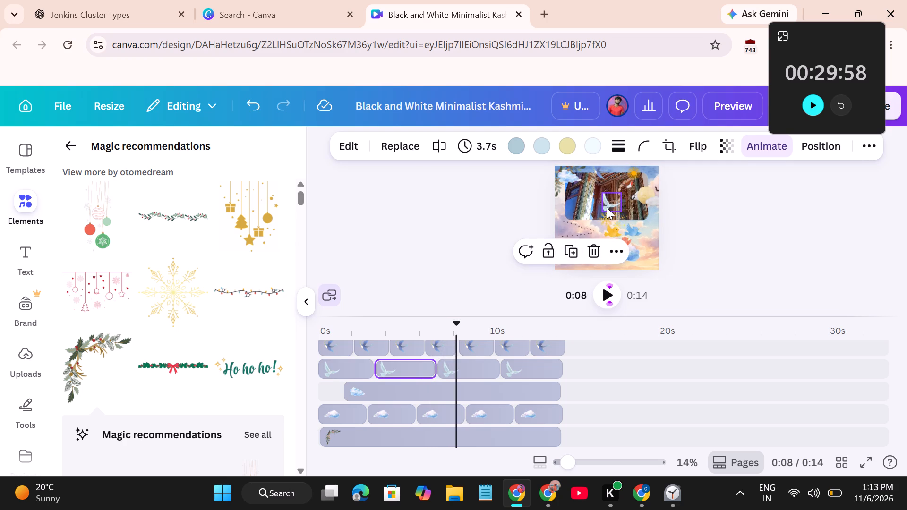
{"action": "left_click", "coordinate": [607, 207]}
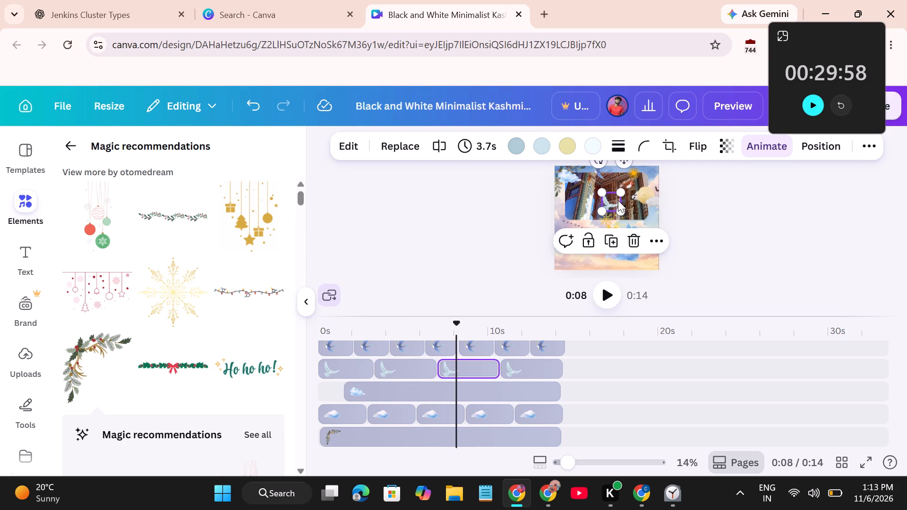
{"action": "left_click_drag", "start_coordinate": [610, 203], "coordinate": [606, 185]}
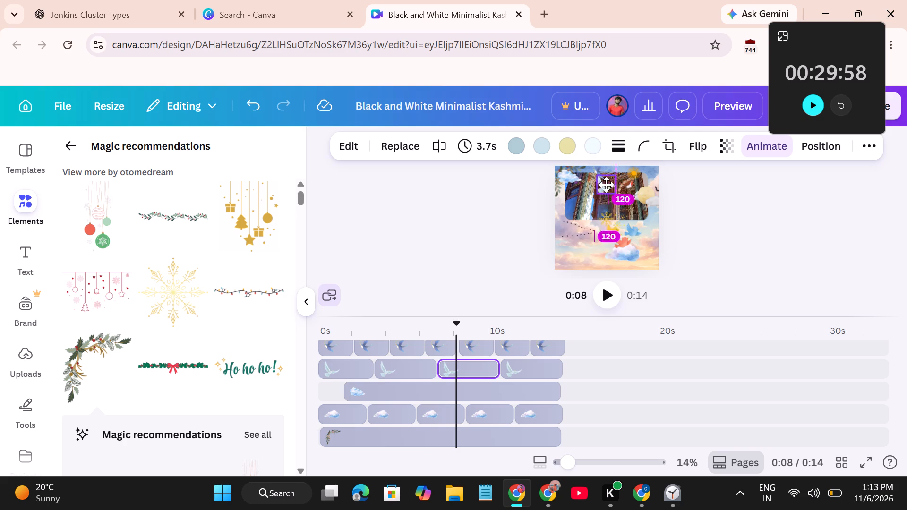
{"action": "left_click_drag", "start_coordinate": [606, 185], "coordinate": [574, 248]}
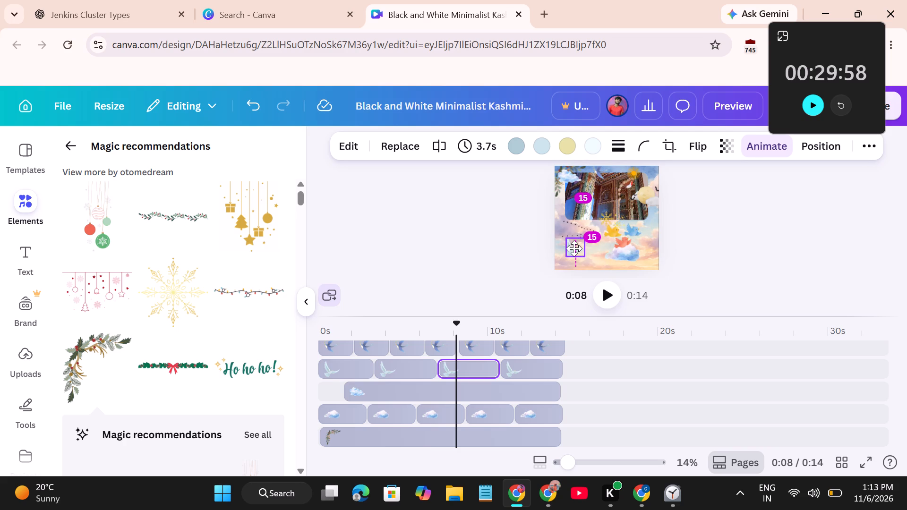
{"action": "left_click_drag", "start_coordinate": [574, 248], "coordinate": [471, 296]}
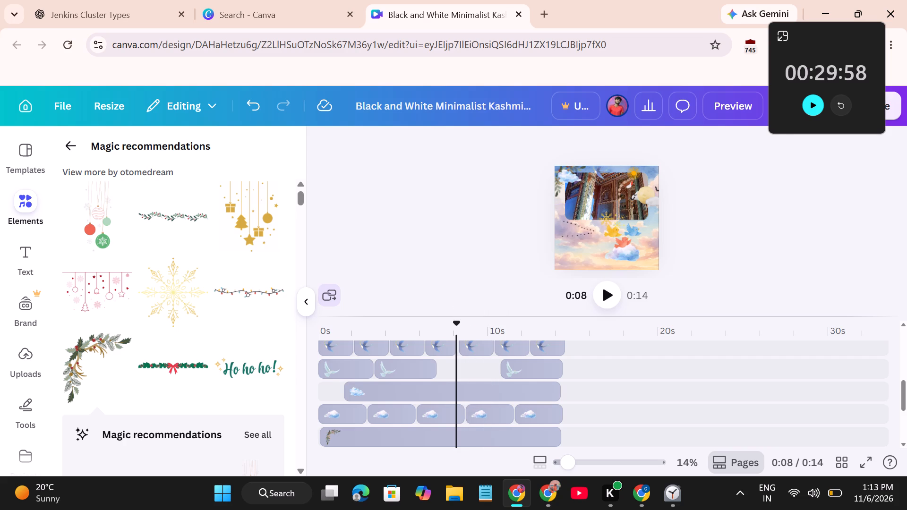
Go to about 12 s and delete the last blue cloud segment (2.8 s long) covering the footage's lower-left part.
{"action": "left_click_drag", "start_coordinate": [457, 334], "coordinate": [476, 334]}
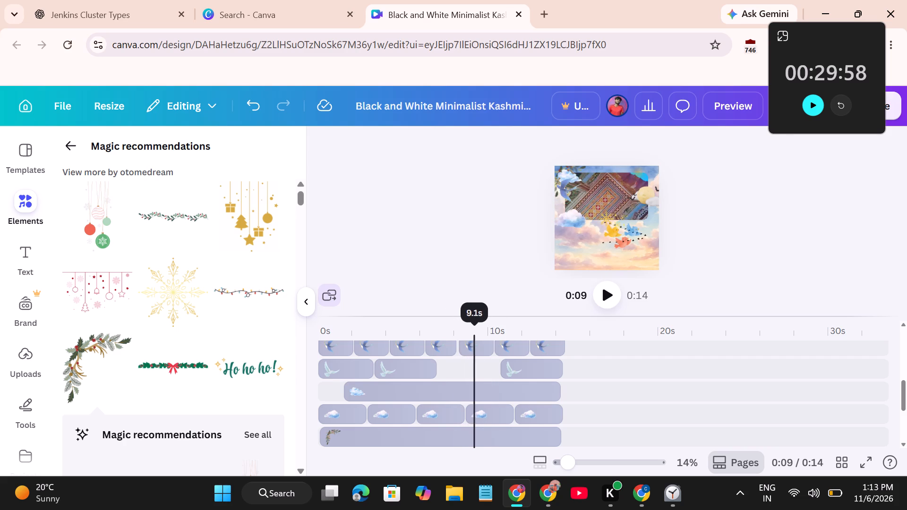
{"action": "left_click_drag", "start_coordinate": [476, 334], "coordinate": [505, 336]}
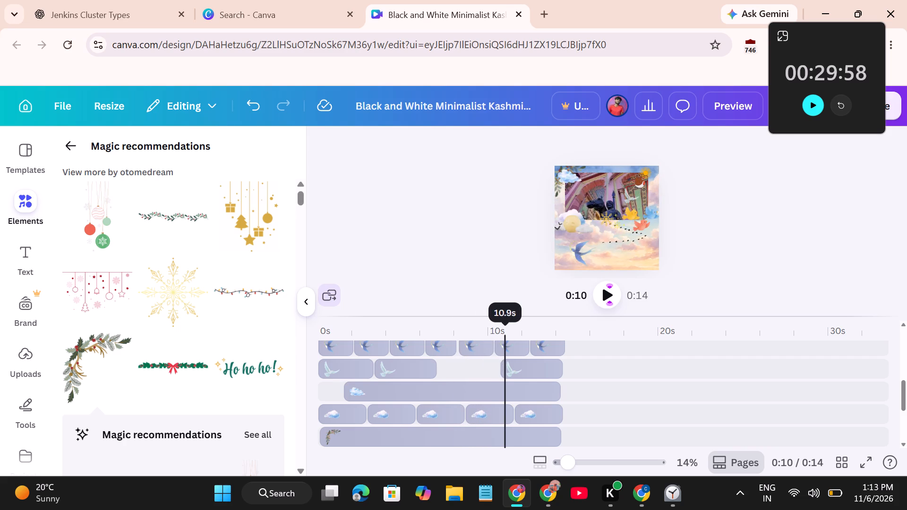
{"action": "left_click_drag", "start_coordinate": [505, 336], "coordinate": [525, 339]}
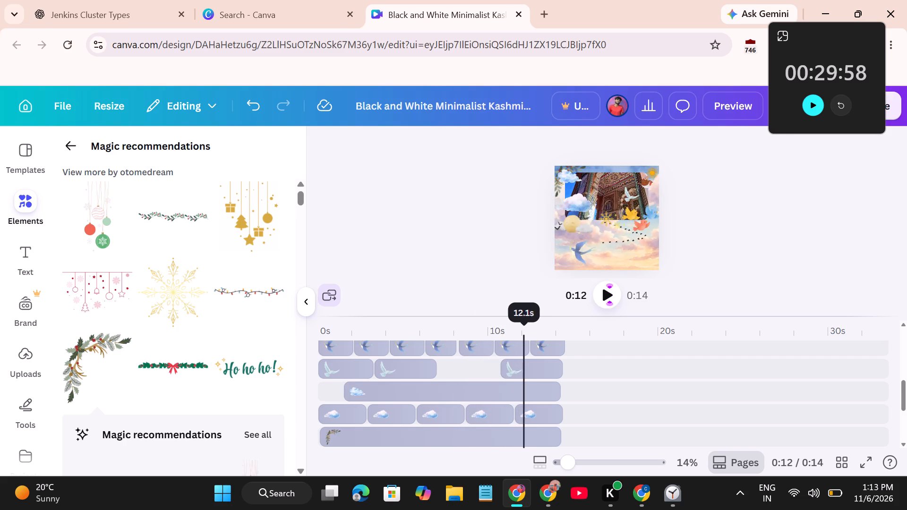
{"action": "left_click_drag", "start_coordinate": [525, 339], "coordinate": [538, 341]}
{"action": "left_click", "coordinate": [580, 205]}
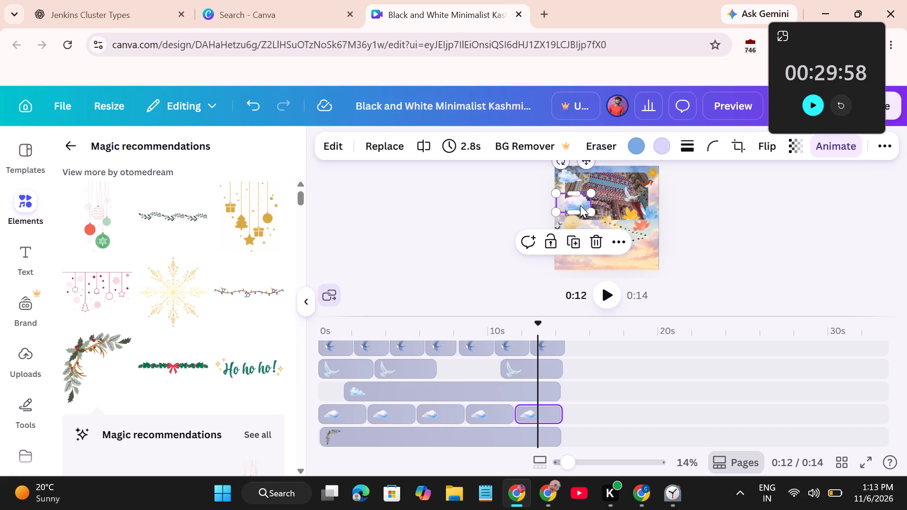
{"action": "left_click", "coordinate": [597, 240]}
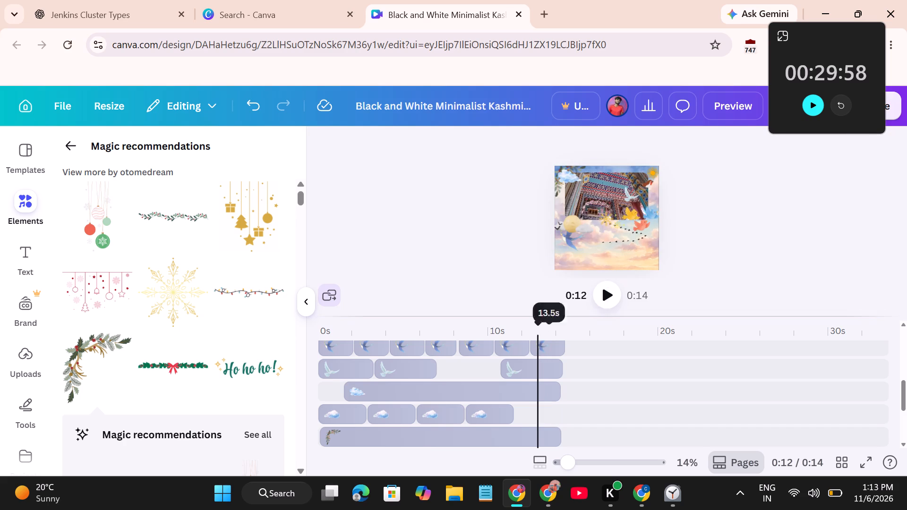
Go to about 11 s and move the sun-and-cloud element with small birds from the footage's lower-left corner into the lower-right sky.
{"action": "left_click_drag", "start_coordinate": [538, 339], "coordinate": [541, 339]}
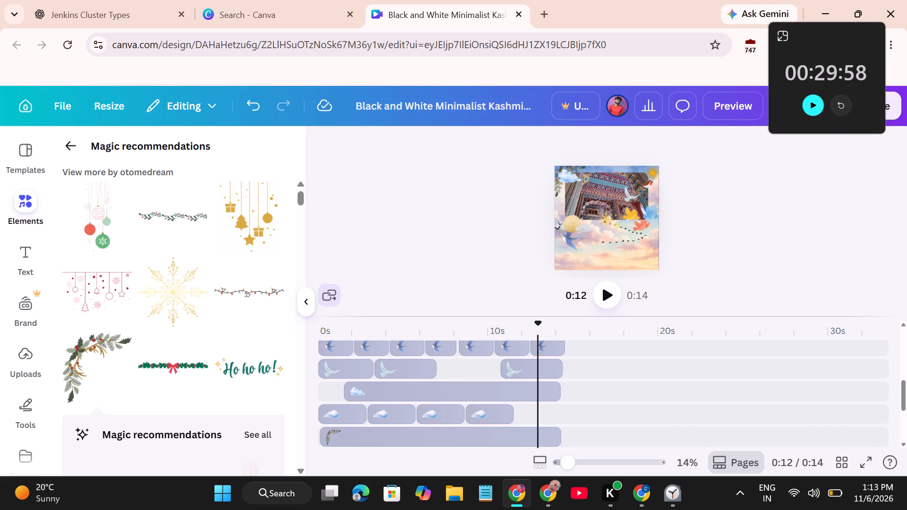
{"action": "left_click_drag", "start_coordinate": [541, 339], "coordinate": [564, 341]}
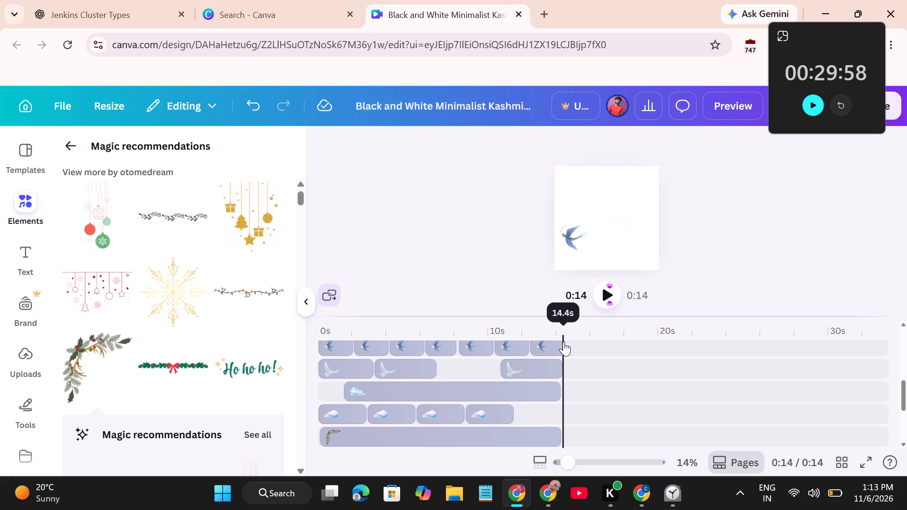
{"action": "left_click_drag", "start_coordinate": [564, 341], "coordinate": [534, 346]}
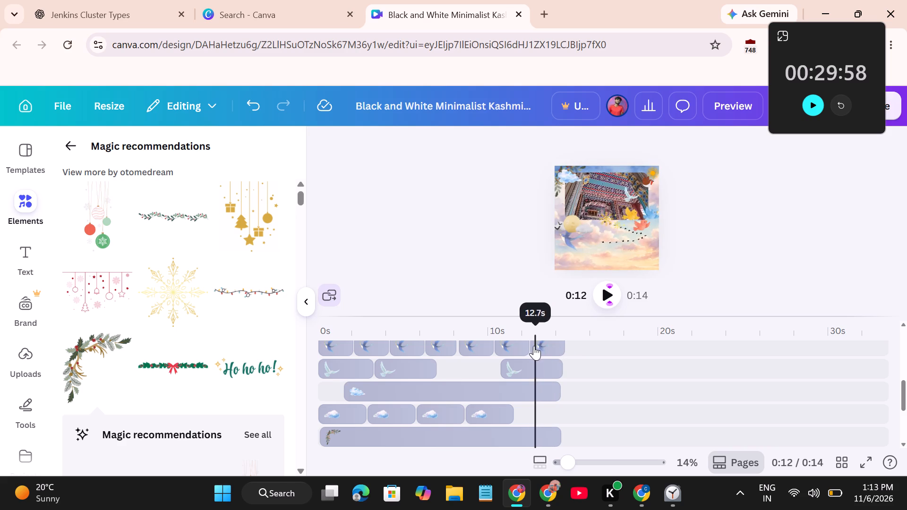
{"action": "left_click_drag", "start_coordinate": [534, 346], "coordinate": [485, 352]}
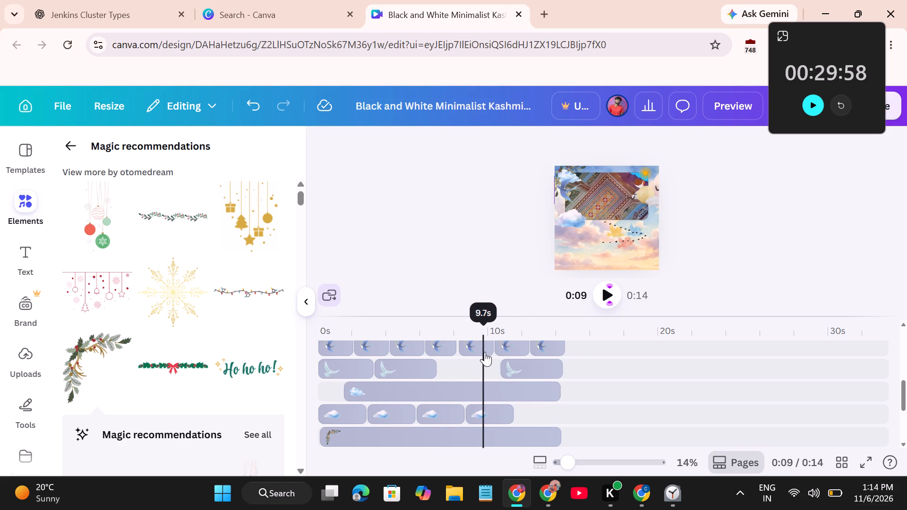
{"action": "left_click_drag", "start_coordinate": [485, 352], "coordinate": [508, 354]}
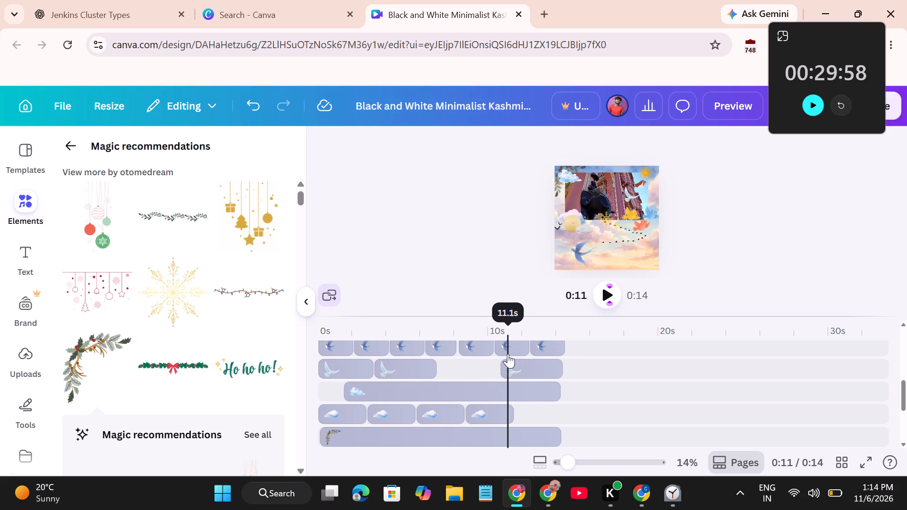
{"action": "left_click_drag", "start_coordinate": [508, 354], "coordinate": [507, 354]}
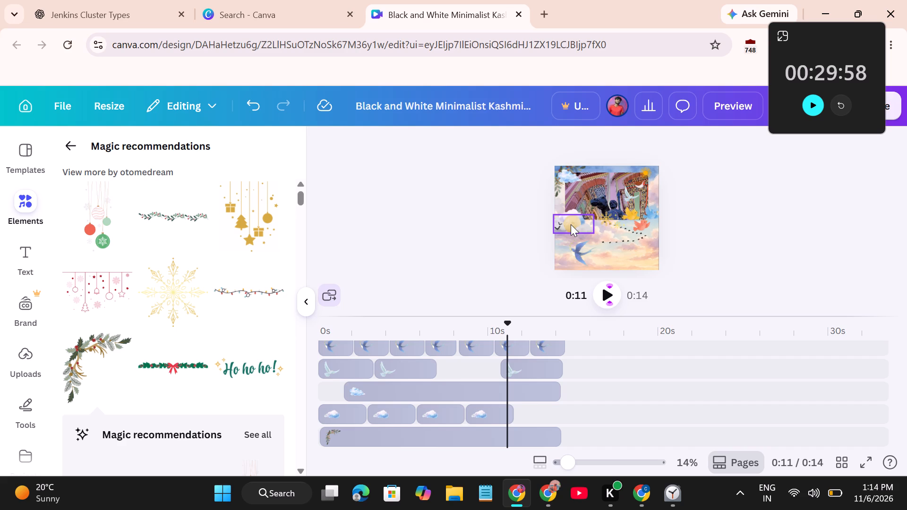
{"action": "left_click_drag", "start_coordinate": [571, 224], "coordinate": [623, 250]}
Move the fourth blue cloud segment (2.8 s long) down into the sky just below the footage's lower-left corner.
{"action": "left_click", "coordinate": [567, 222]}
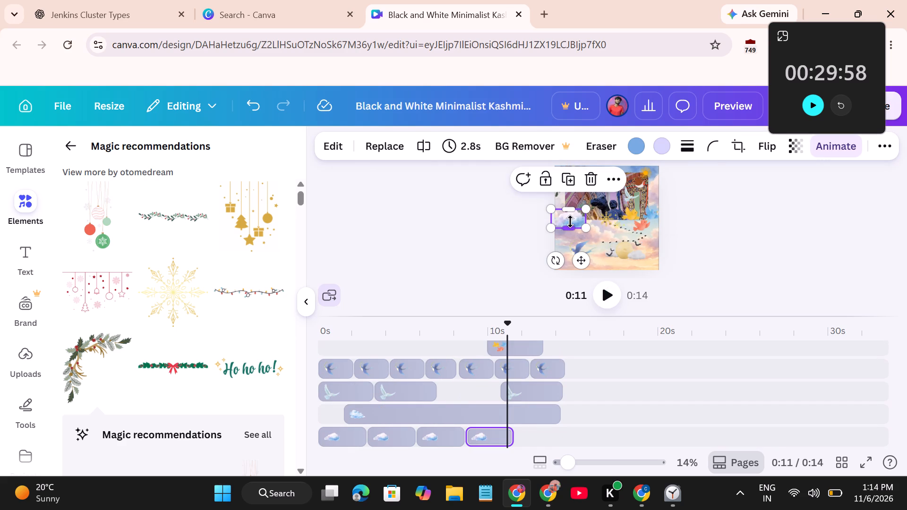
{"action": "left_click_drag", "start_coordinate": [573, 220], "coordinate": [580, 219]}
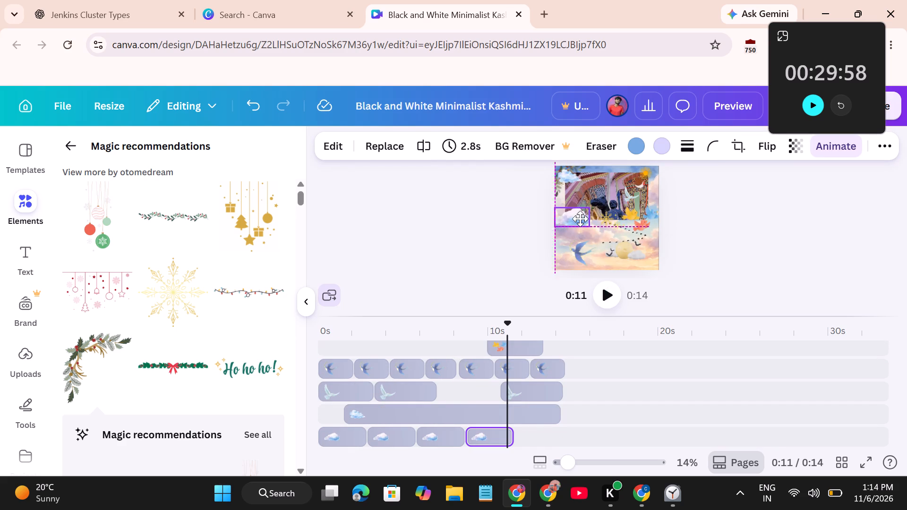
{"action": "left_click_drag", "start_coordinate": [580, 219], "coordinate": [584, 229]}
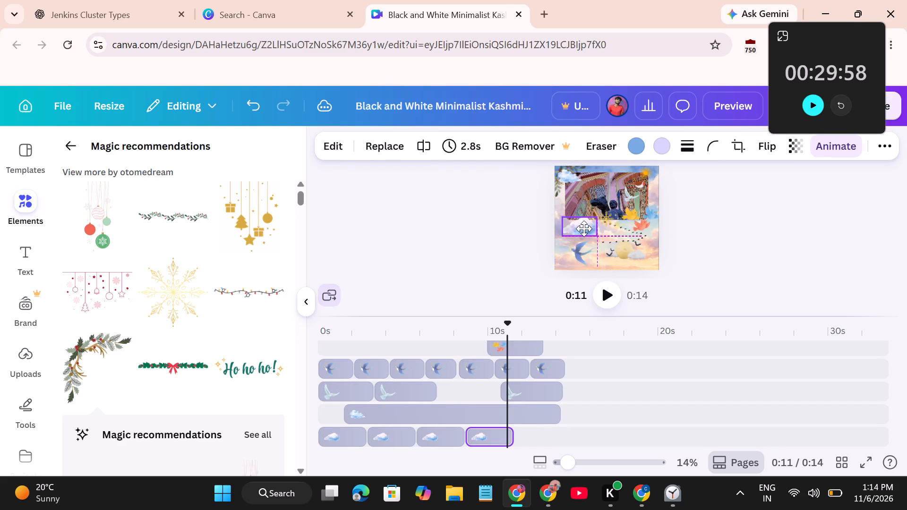
{"action": "left_click_drag", "start_coordinate": [584, 229], "coordinate": [584, 229]}
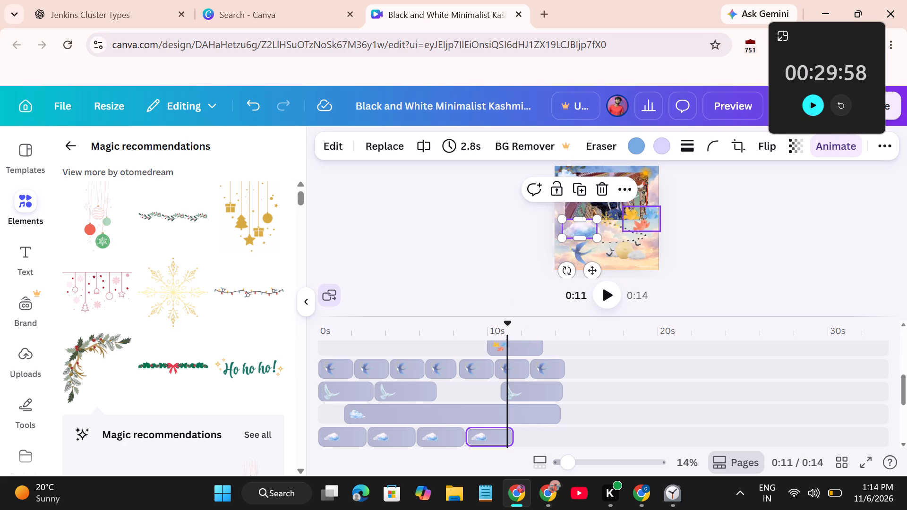
Go to about 9 s and move the fifth blue swallow segment (2.0 s long) off the footage into the canvas's lower-left sky.
{"action": "left_click_drag", "start_coordinate": [505, 336], "coordinate": [551, 338]}
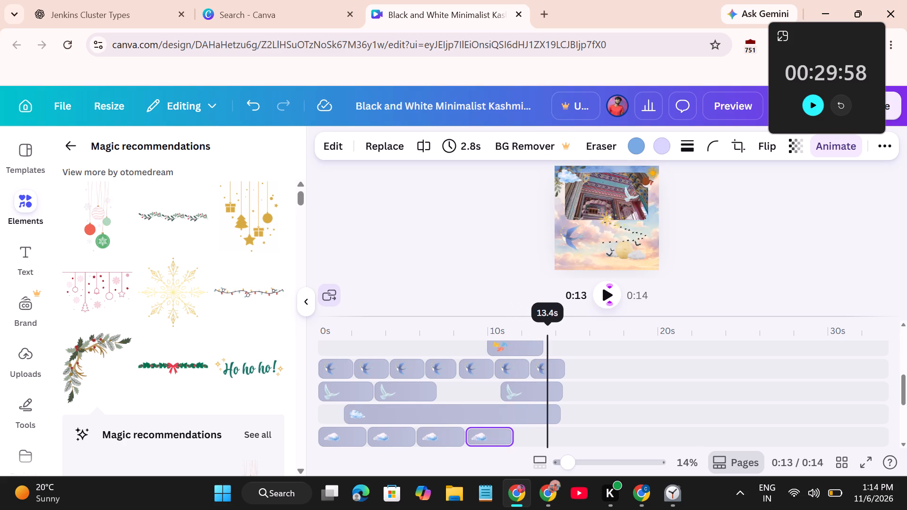
{"action": "left_click_drag", "start_coordinate": [551, 338], "coordinate": [502, 348]}
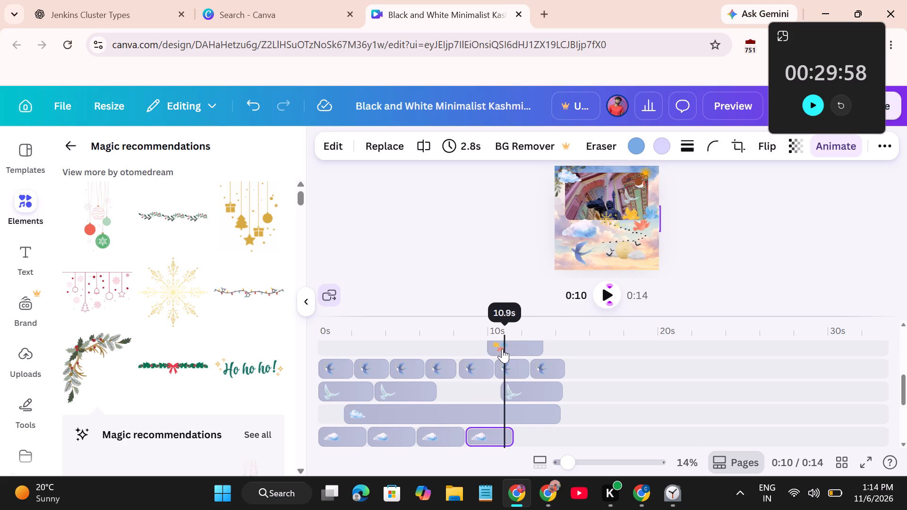
{"action": "left_click_drag", "start_coordinate": [502, 348], "coordinate": [477, 348]}
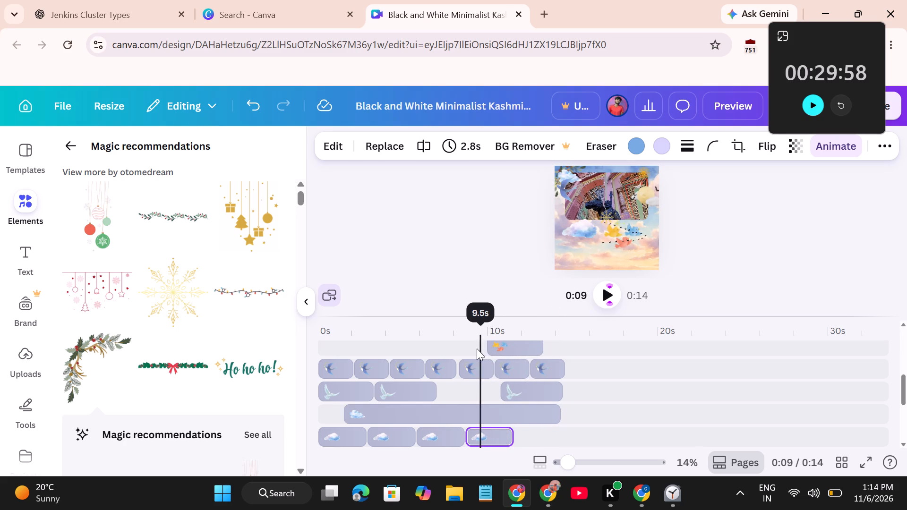
{"action": "left_click_drag", "start_coordinate": [477, 348], "coordinate": [451, 348]}
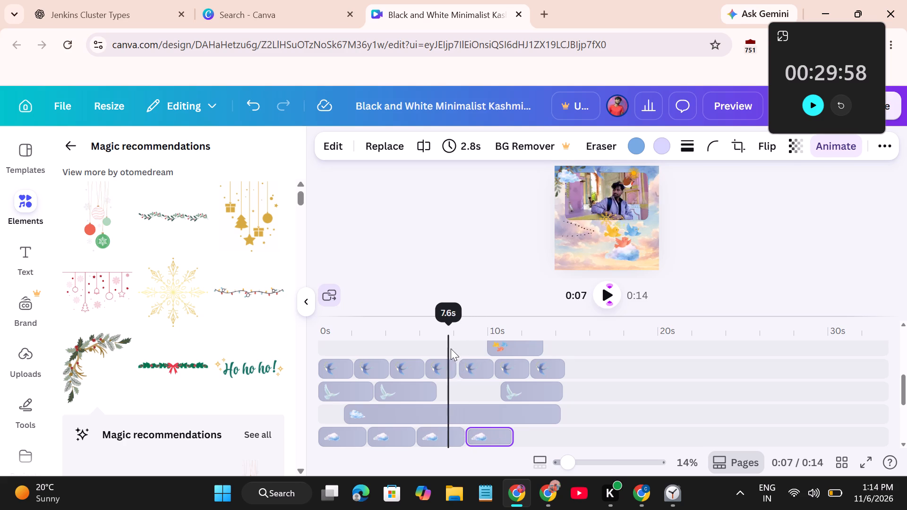
{"action": "left_click_drag", "start_coordinate": [451, 348], "coordinate": [503, 353]}
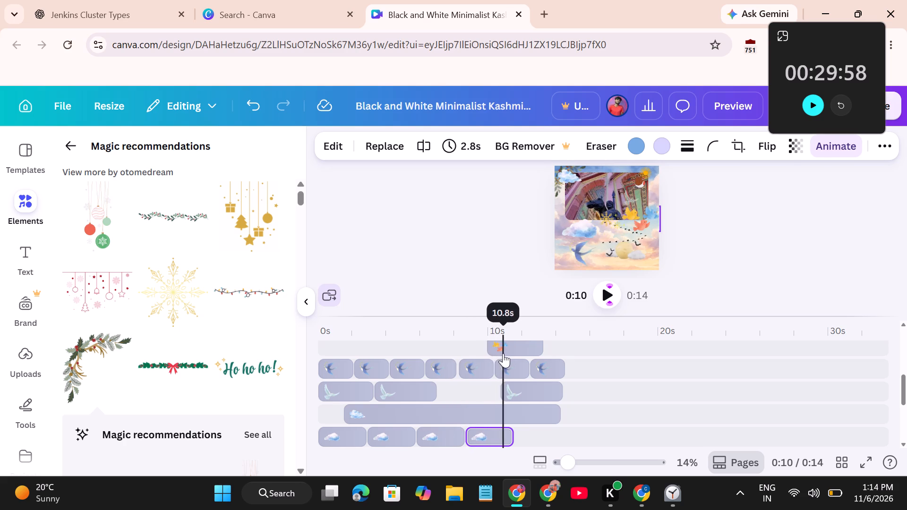
{"action": "left_click_drag", "start_coordinate": [503, 353], "coordinate": [461, 352]}
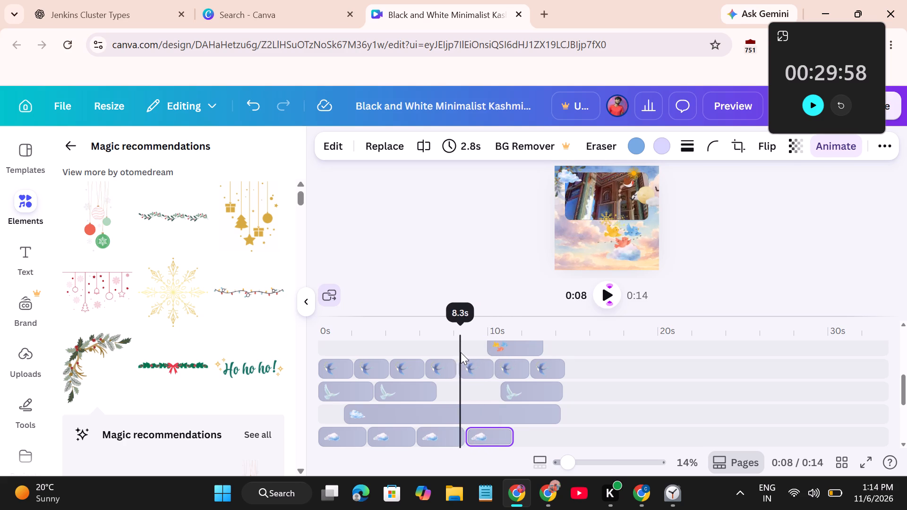
{"action": "left_click_drag", "start_coordinate": [461, 352], "coordinate": [476, 353]}
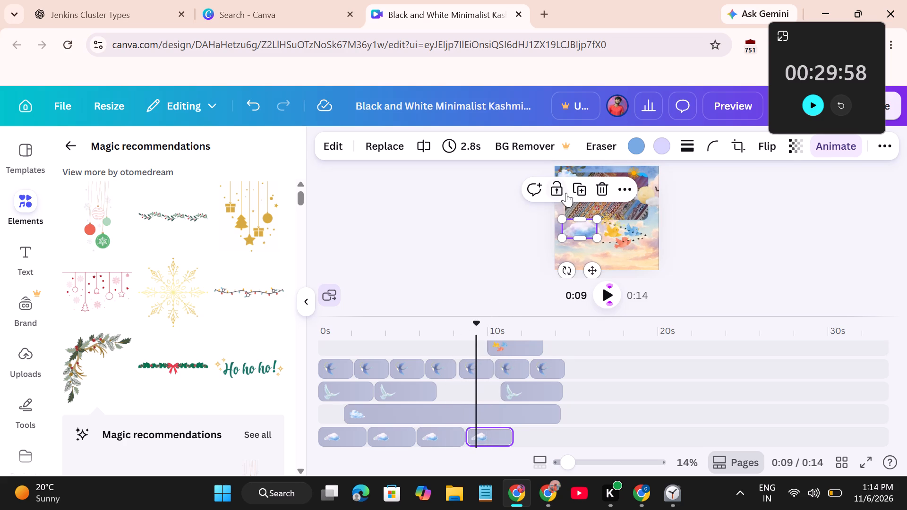
{"action": "left_click", "coordinate": [537, 216]}
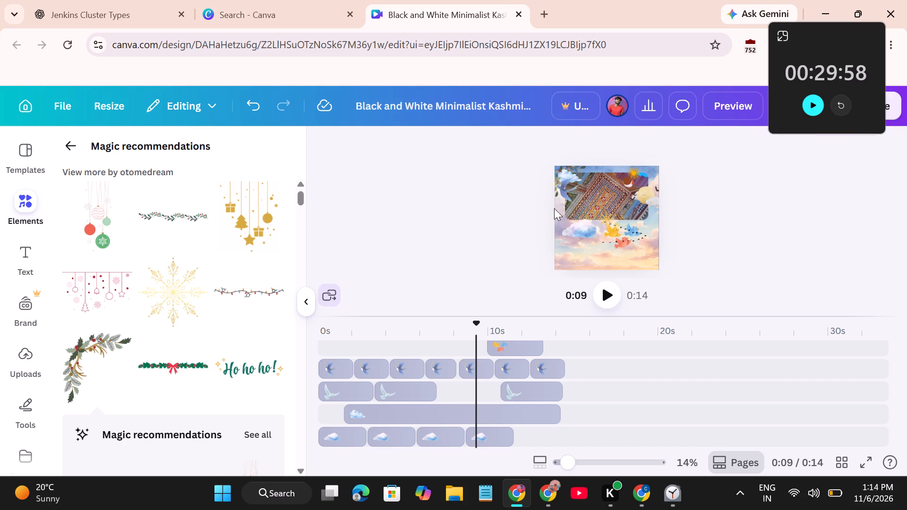
{"action": "left_click_drag", "start_coordinate": [566, 187], "coordinate": [567, 245]}
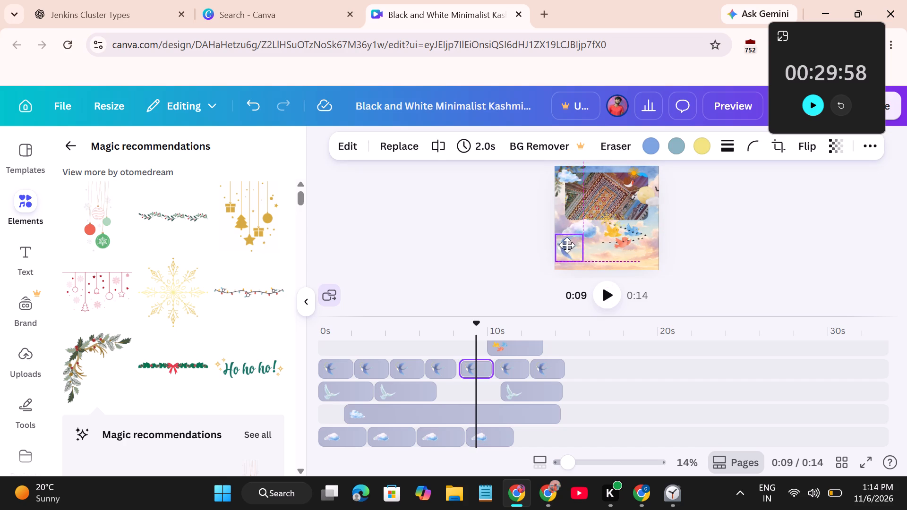
{"action": "left_click_drag", "start_coordinate": [567, 245], "coordinate": [570, 249]}
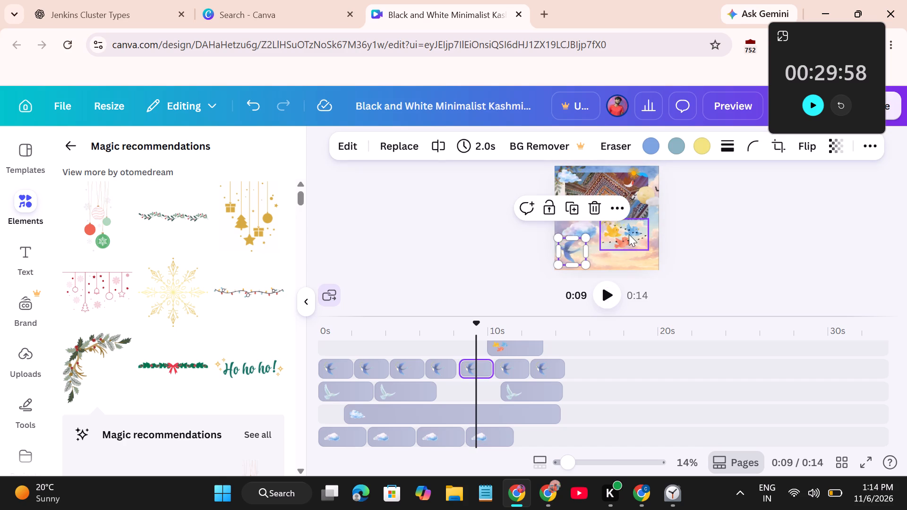
Move the black bird flock off the colourful bird trio to the bottom centre of the sky.
{"action": "left_click_drag", "start_coordinate": [629, 234], "coordinate": [633, 259]}
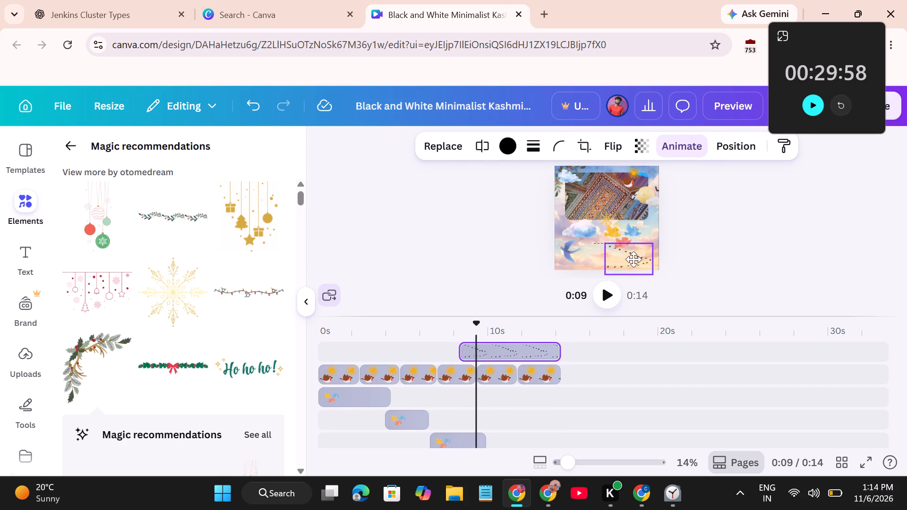
{"action": "left_click_drag", "start_coordinate": [633, 259], "coordinate": [616, 255]}
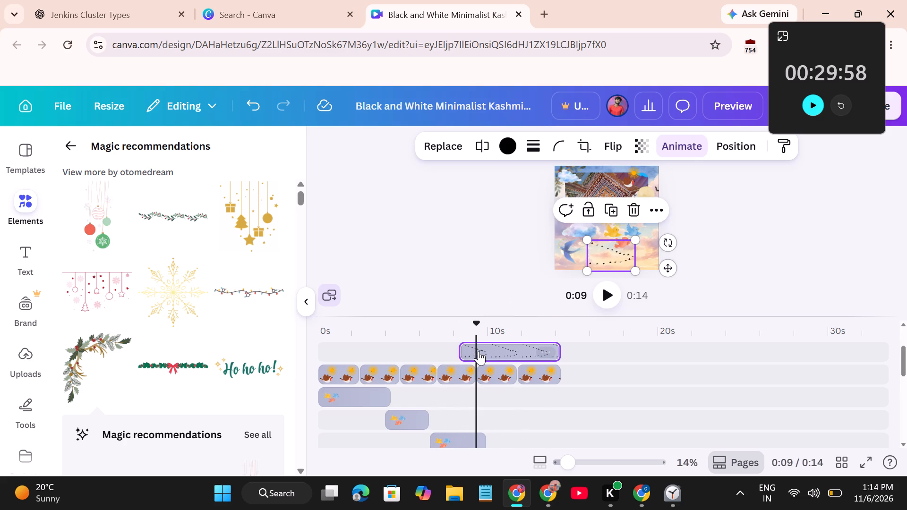
Go to about 4 s and remove the third blue swallow segment that covers the footage.
{"action": "left_click_drag", "start_coordinate": [475, 338], "coordinate": [436, 338]}
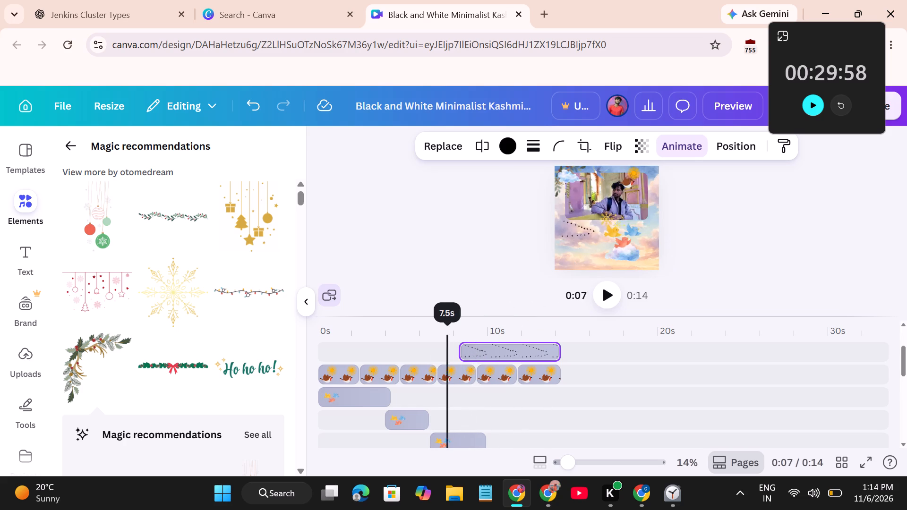
{"action": "left_click_drag", "start_coordinate": [436, 338], "coordinate": [374, 348]}
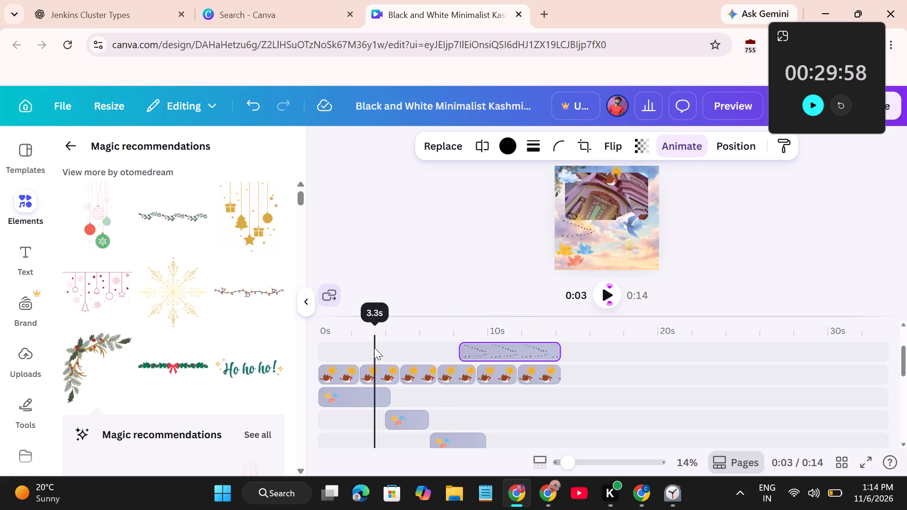
{"action": "left_click_drag", "start_coordinate": [374, 348], "coordinate": [399, 351]}
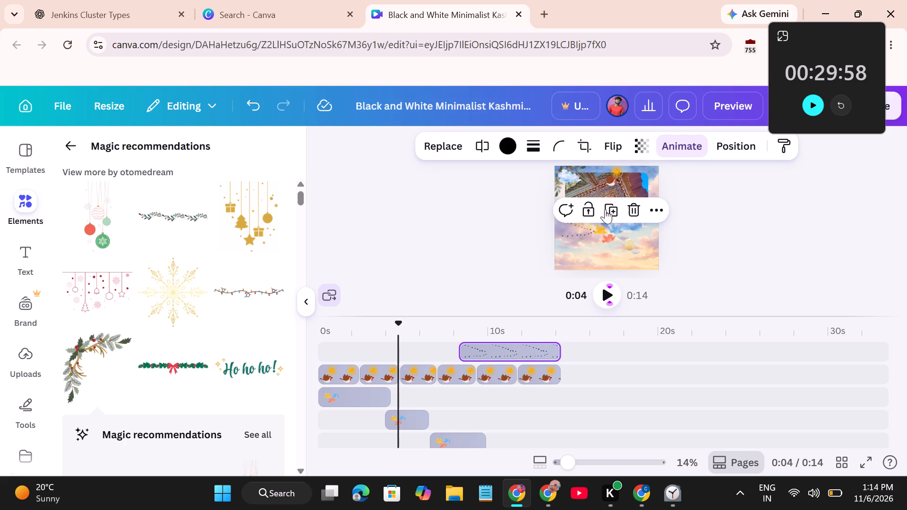
{"action": "left_click", "coordinate": [589, 187]}
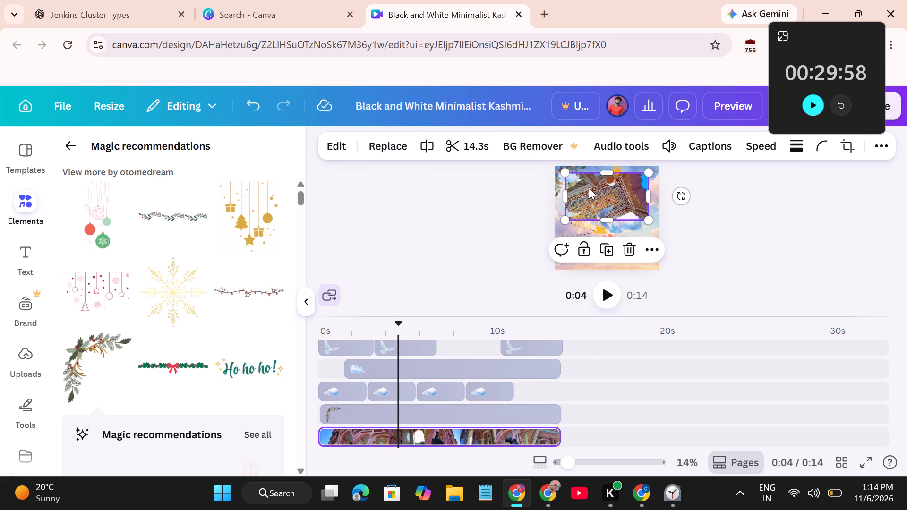
Move the third blue swallow segment (2.0 s long) off the footage, down through the sky and out of the canvas.
{"action": "left_click", "coordinate": [603, 213]}
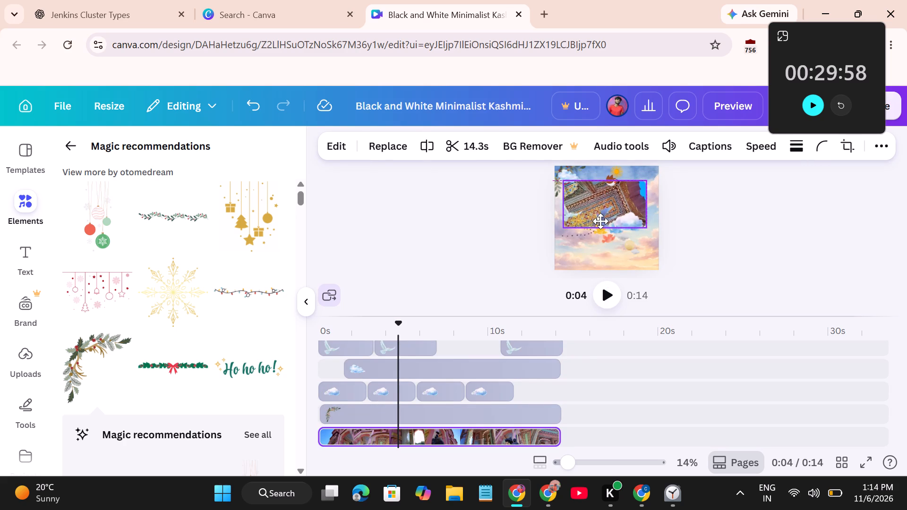
{"action": "left_click", "coordinate": [611, 198]}
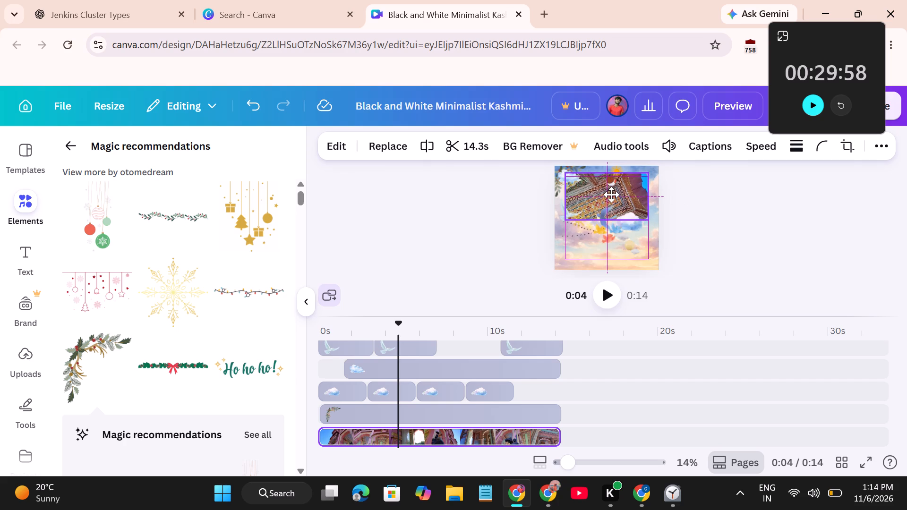
{"action": "left_click", "coordinate": [602, 210]}
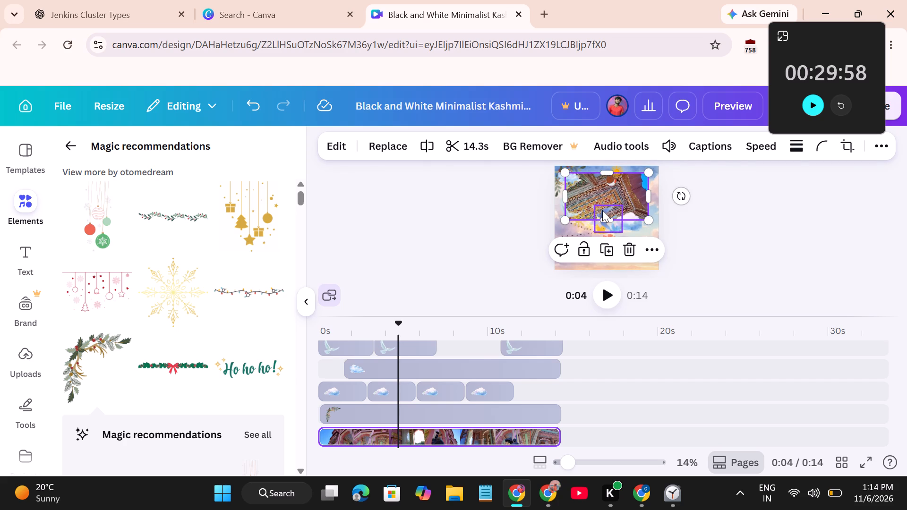
{"action": "left_click_drag", "start_coordinate": [607, 217], "coordinate": [598, 226]}
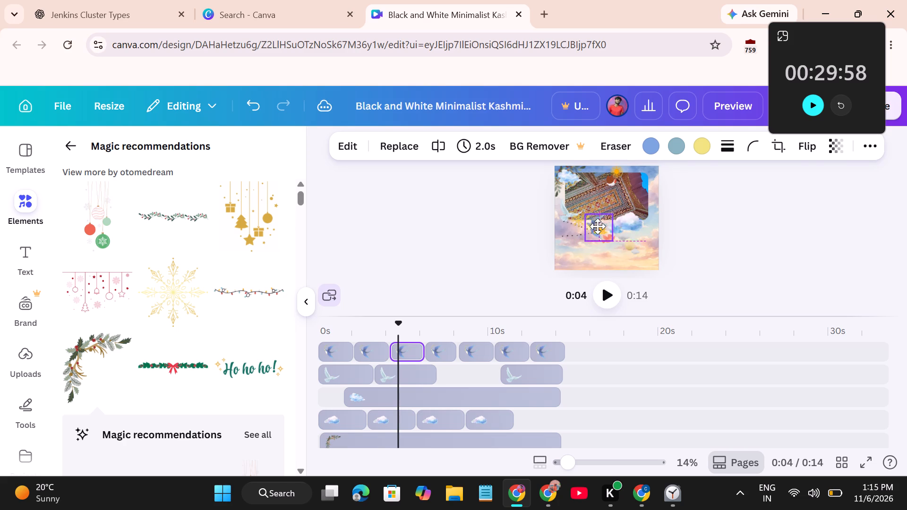
{"action": "left_click_drag", "start_coordinate": [598, 226], "coordinate": [590, 250]}
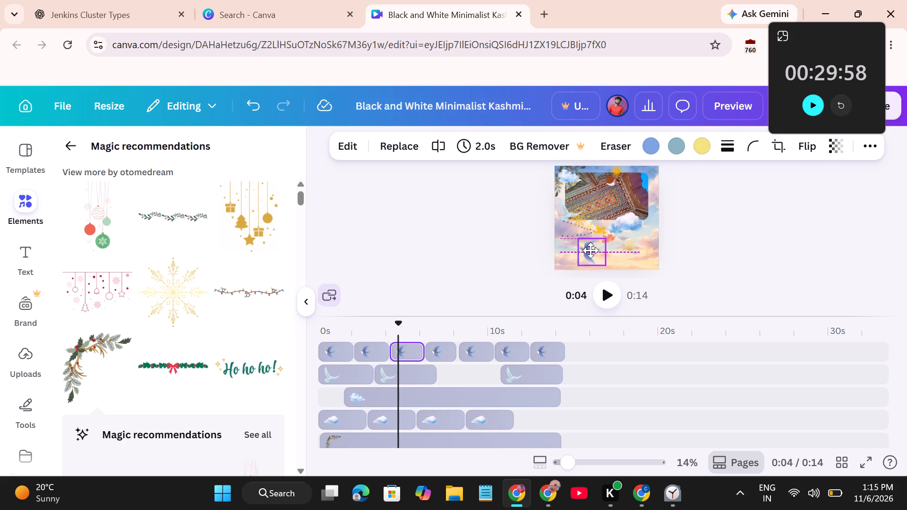
{"action": "left_click_drag", "start_coordinate": [590, 250], "coordinate": [460, 257]}
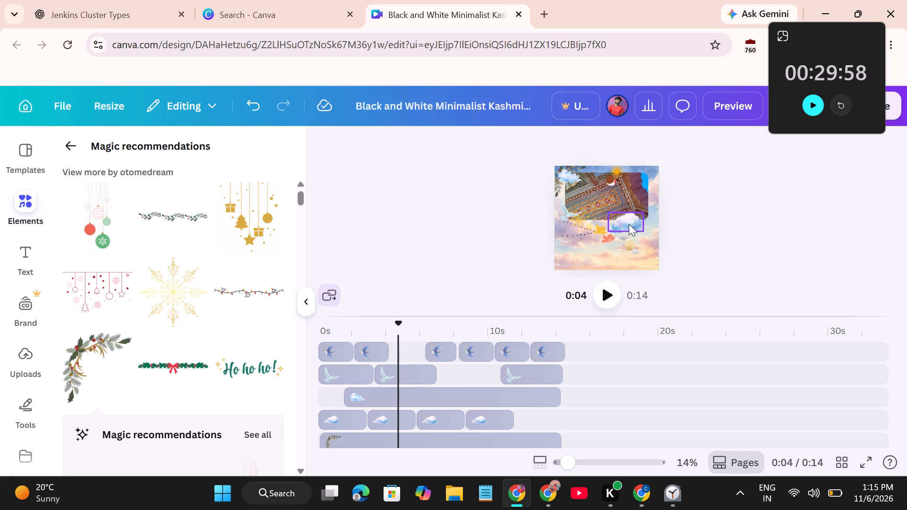
Move the second blue cloud segment (2.8 s long) off the footage into the sky just below its lower-right corner.
{"action": "left_click_drag", "start_coordinate": [629, 224], "coordinate": [644, 224]}
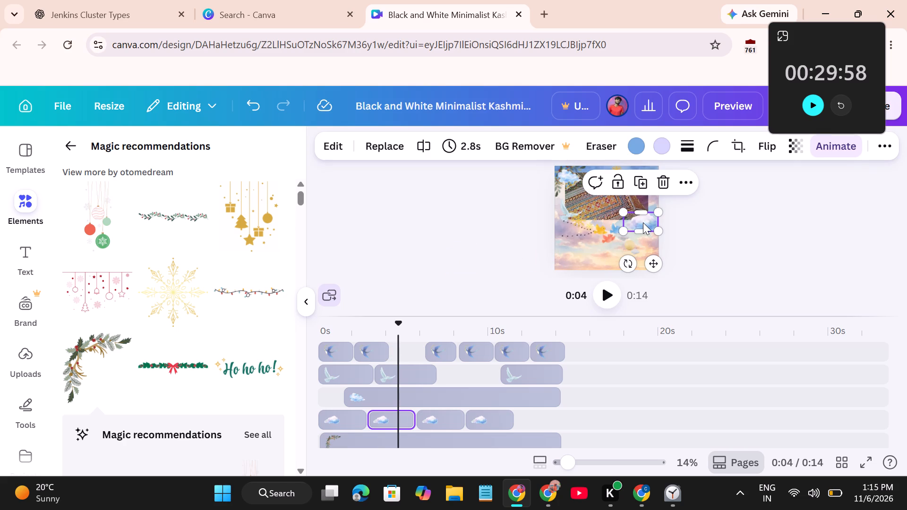
{"action": "left_click_drag", "start_coordinate": [643, 222], "coordinate": [632, 238]}
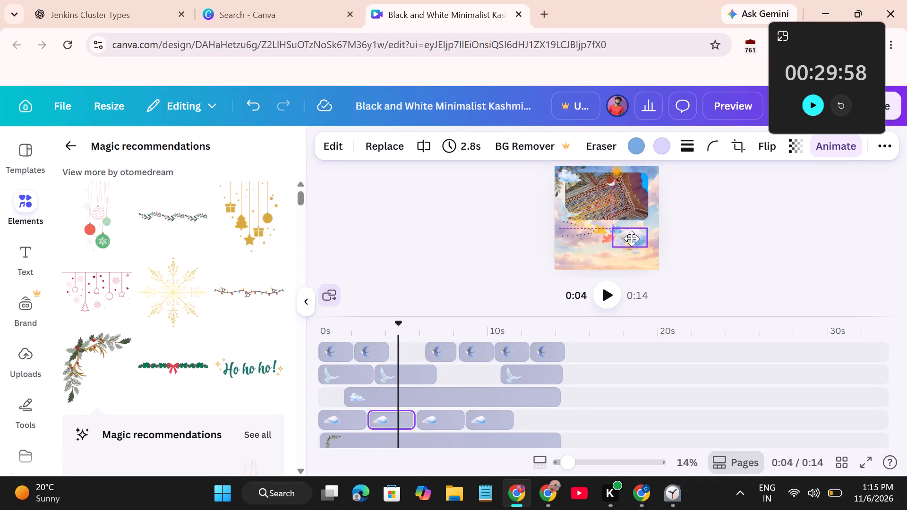
{"action": "left_click_drag", "start_coordinate": [632, 238], "coordinate": [626, 239]}
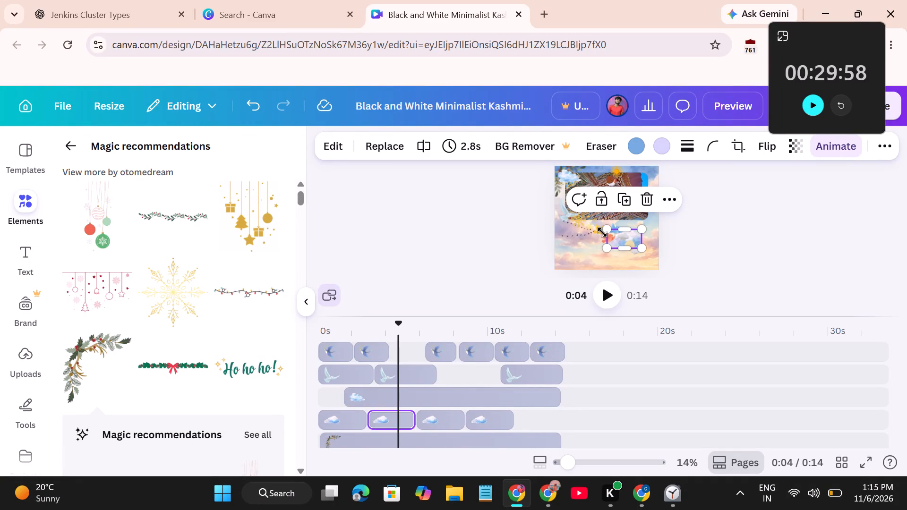
Move the first colourful bird trio segment (2.6 s long) down into the lower-left sky of the canvas.
{"action": "left_click_drag", "start_coordinate": [600, 232], "coordinate": [592, 248]}
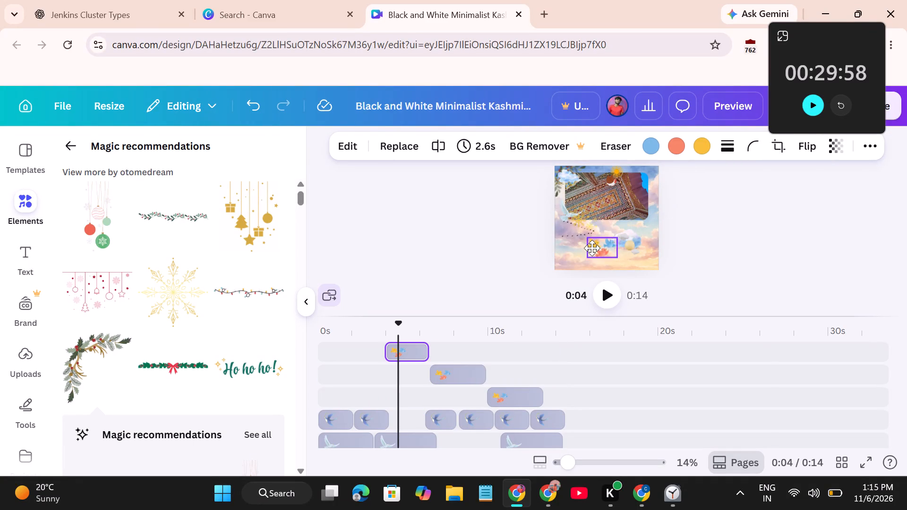
{"action": "left_click_drag", "start_coordinate": [592, 248], "coordinate": [578, 254]}
Play the video from about 4 s to the end to check the rearranged birds and clouds.
{"action": "left_click", "coordinate": [606, 306]}
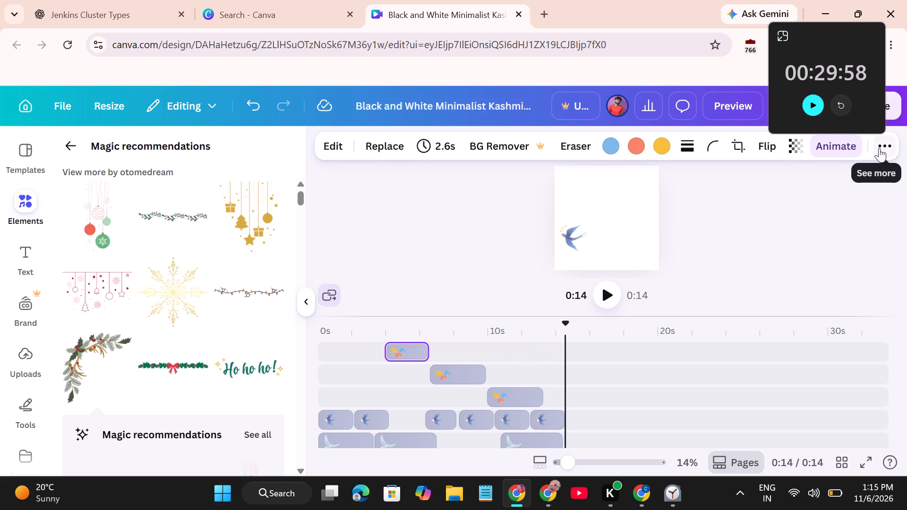
Download the finished design as an MP4 video at 1080 x 1080px.
{"action": "left_click", "coordinate": [895, 98]}
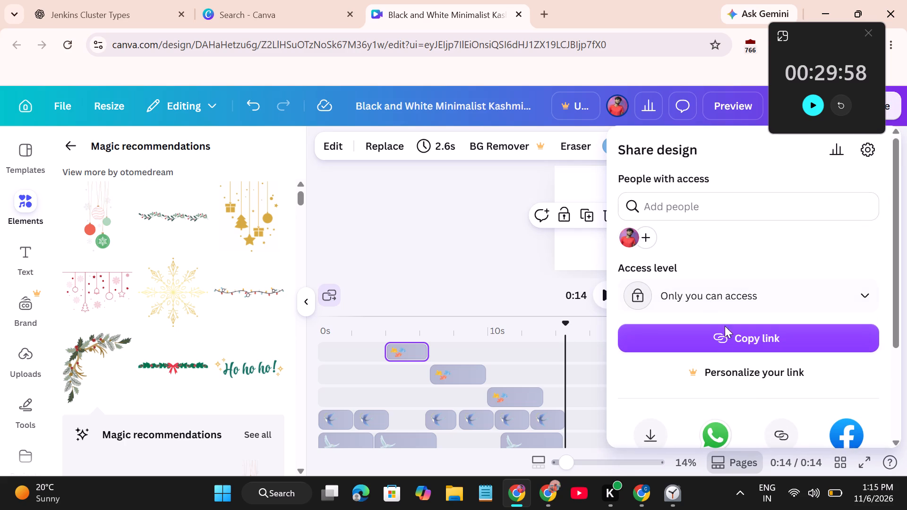
{"action": "scroll", "coordinate": [695, 363], "scroll_direction": "down", "scroll_amount": 2}
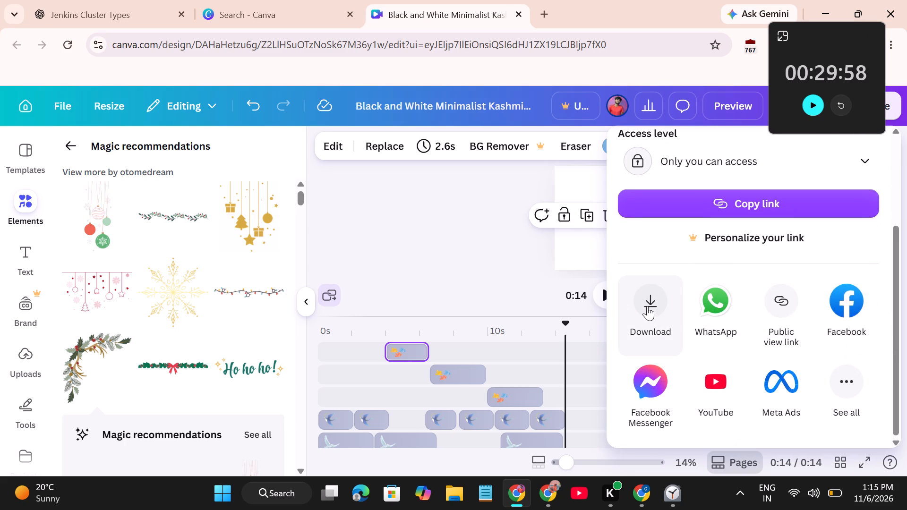
{"action": "left_click", "coordinate": [647, 306]}
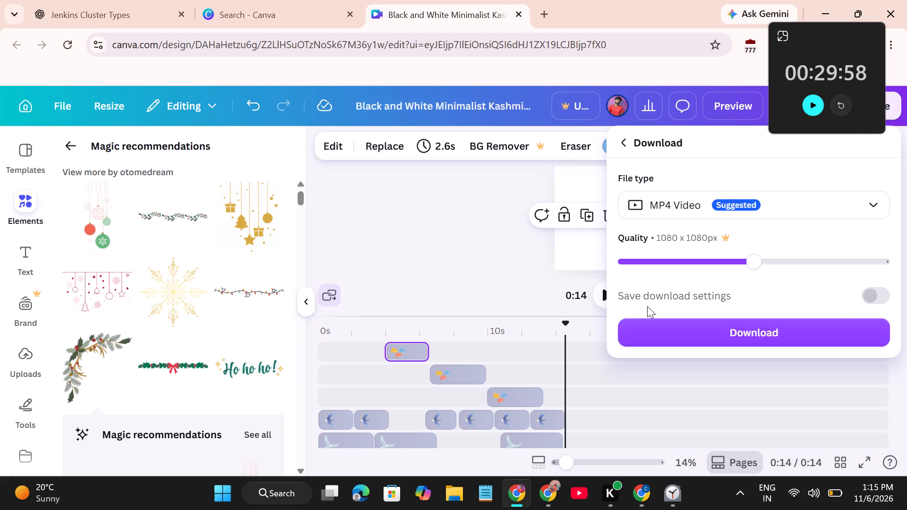
{"action": "left_click", "coordinate": [748, 331]}
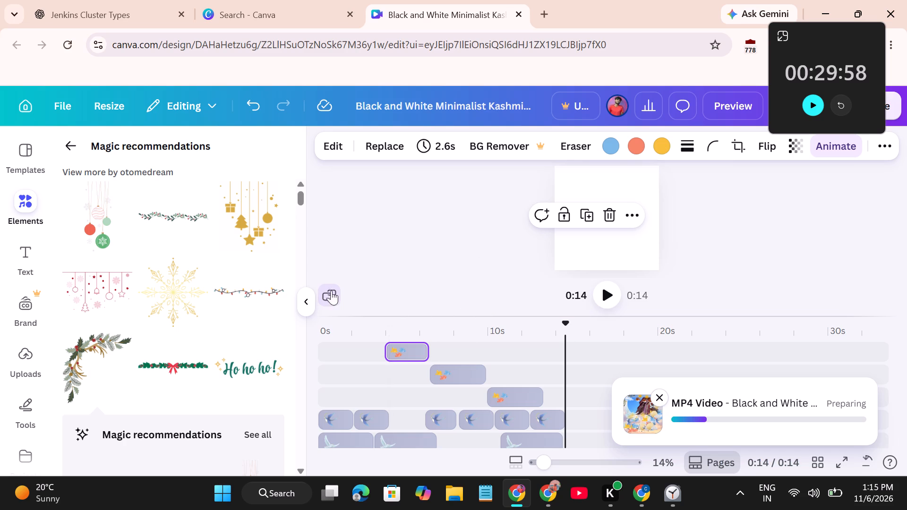
Collapse the elements side panel and close the leftover Canva search page in the browser.
{"action": "left_click", "coordinate": [306, 301]}
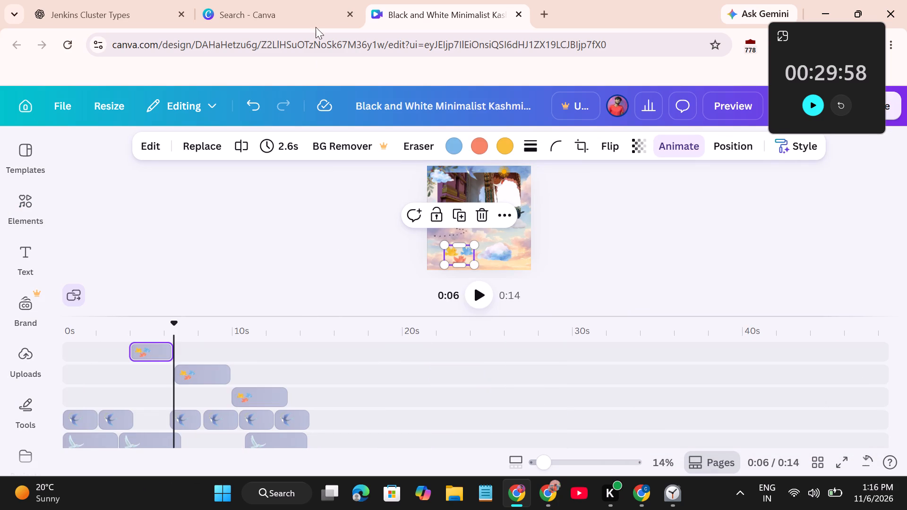
{"action": "left_click", "coordinate": [347, 17]}
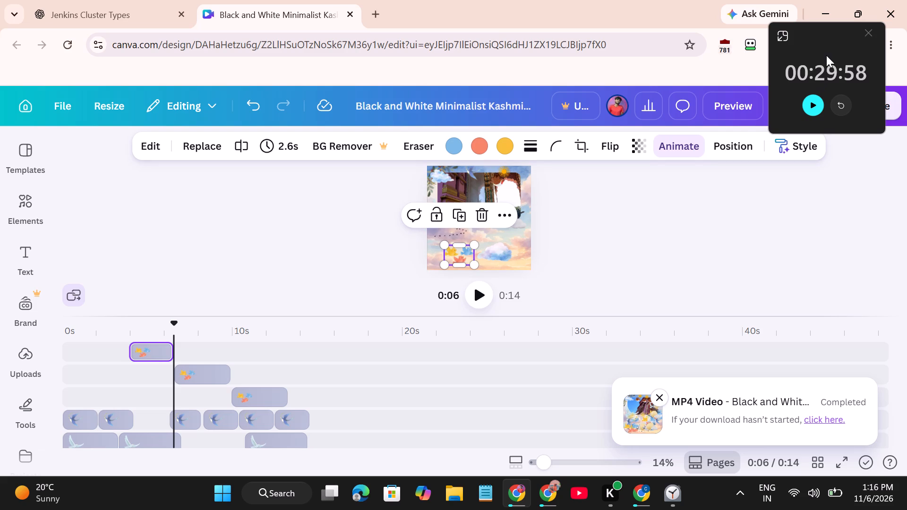
Move the floating timer clear of the browser's downloads indicator and deselect the bird trio on the canvas.
{"action": "left_click_drag", "start_coordinate": [829, 42], "coordinate": [834, 87]}
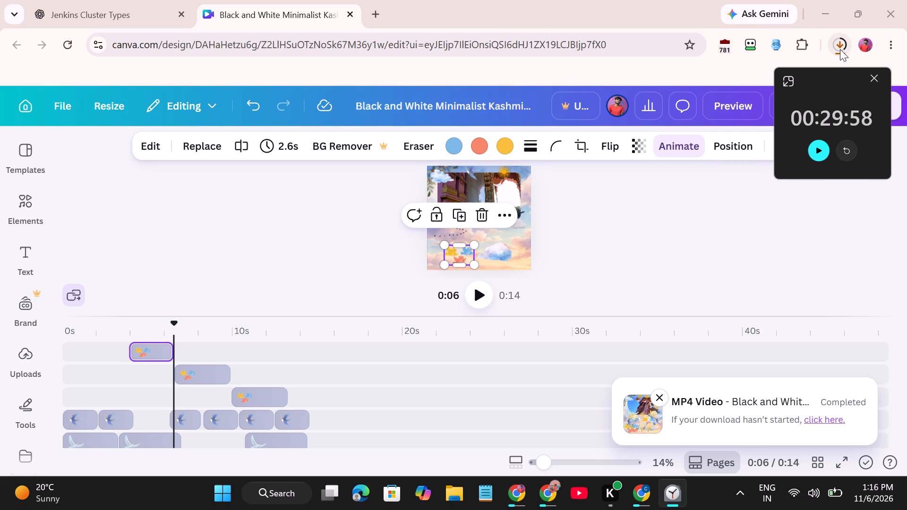
{"action": "left_click", "coordinate": [610, 271]}
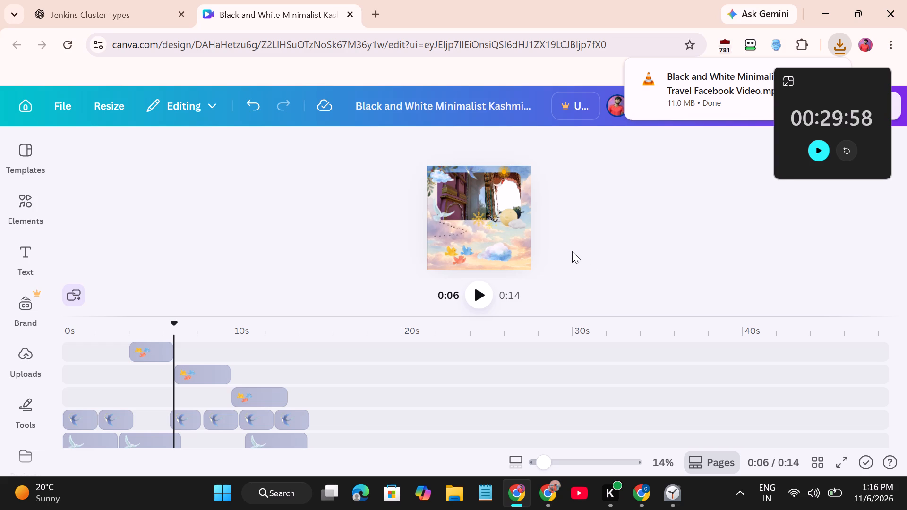
Play the video from about 6 s to the end, replay it, and pause at about 10 s to check the decorations.
{"action": "left_click", "coordinate": [481, 296]}
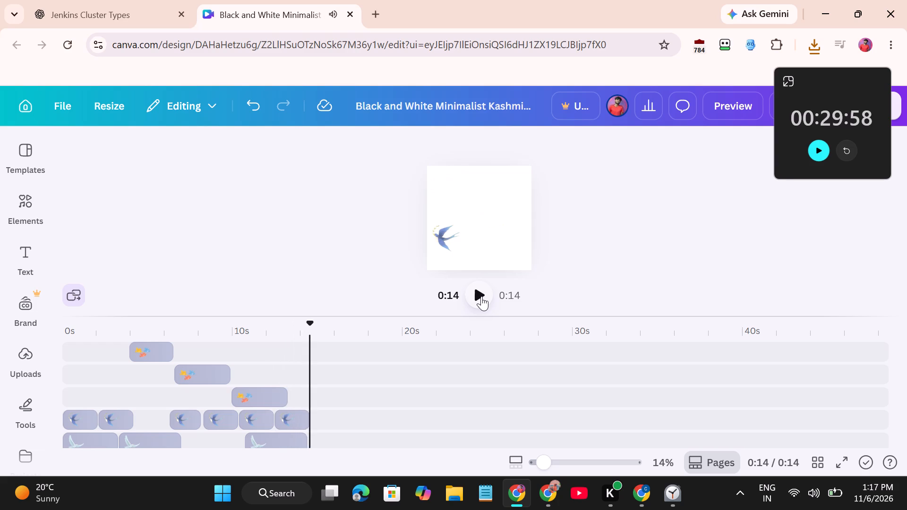
{"action": "left_click", "coordinate": [481, 296]}
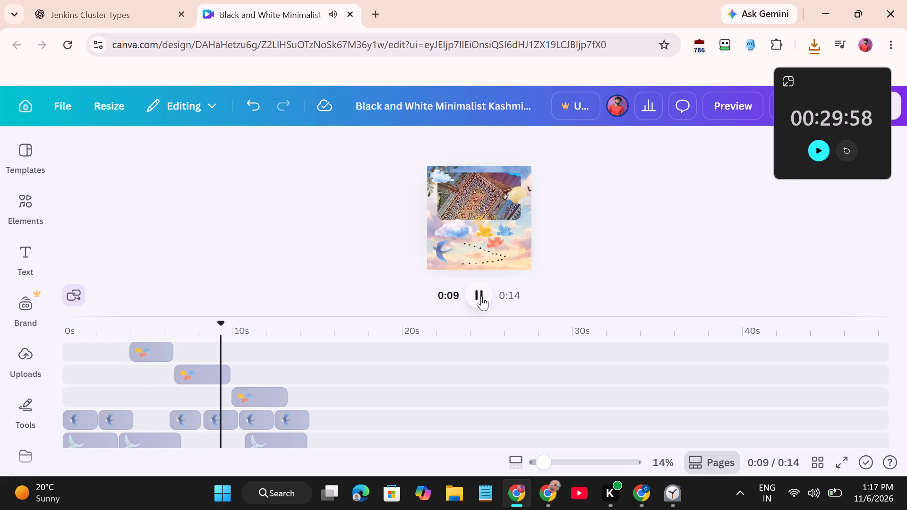
{"action": "left_click", "coordinate": [481, 296]}
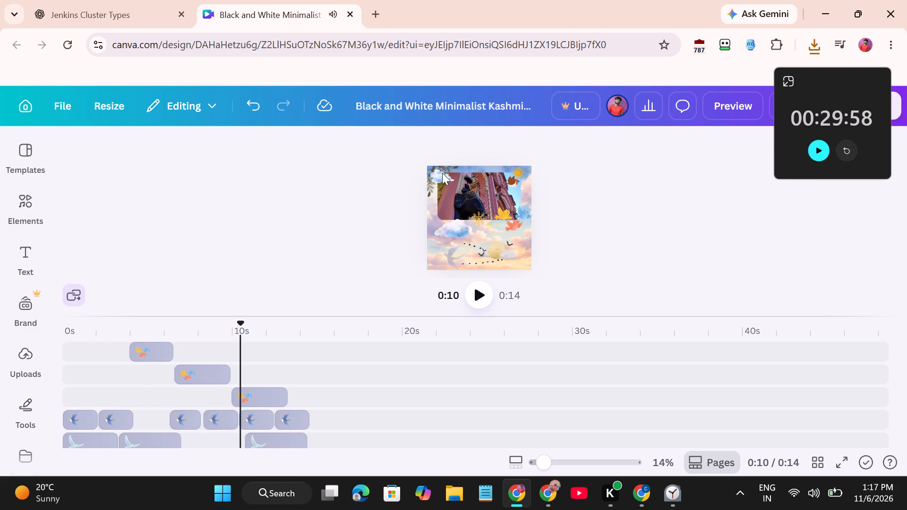
{"action": "left_click", "coordinate": [631, 241]}
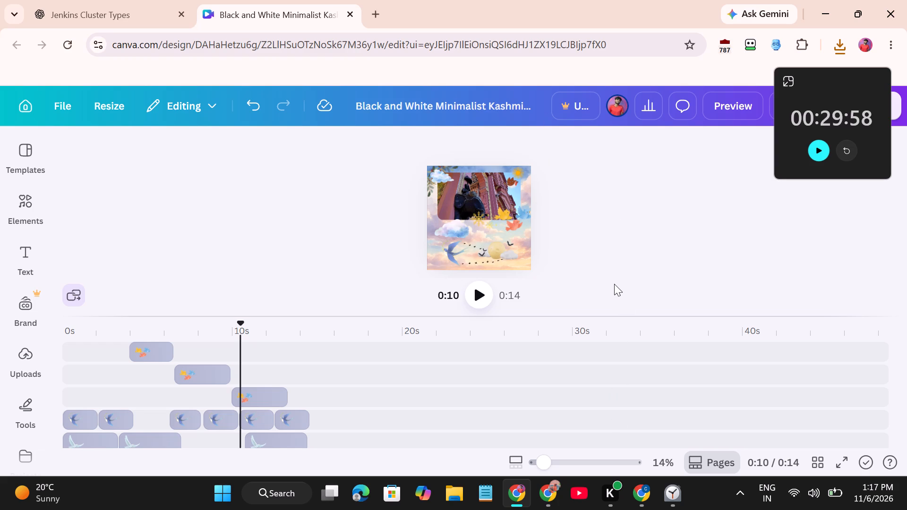
Find and open the Telegram Desktop app.
{"action": "left_click", "coordinate": [278, 484]}
{"action": "key", "text": "t"}
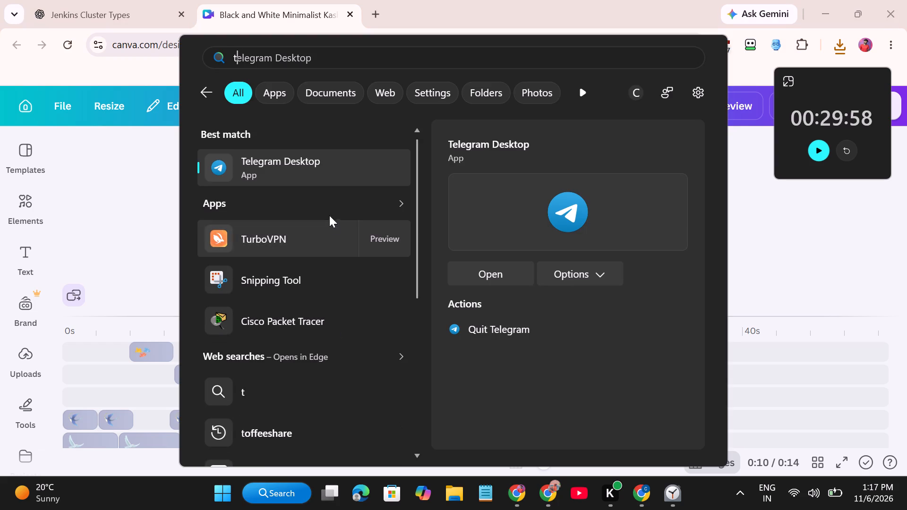
{"action": "left_click", "coordinate": [321, 173]}
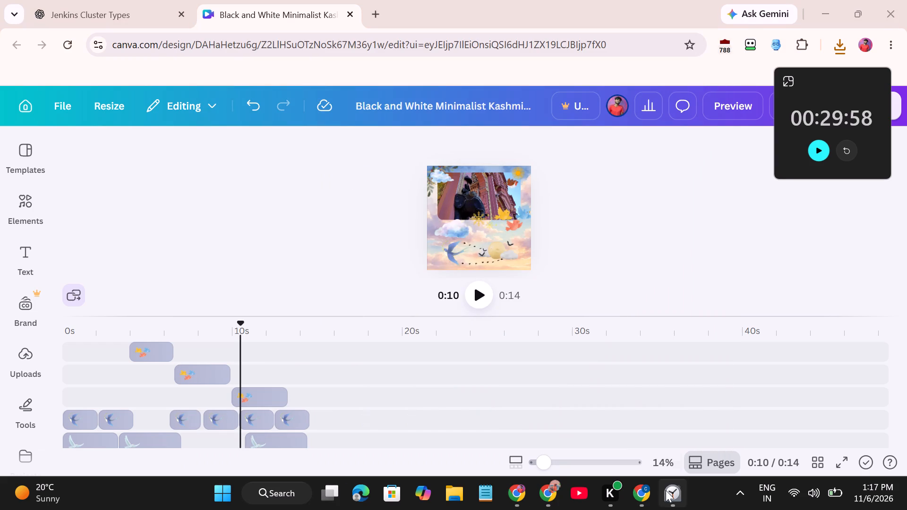